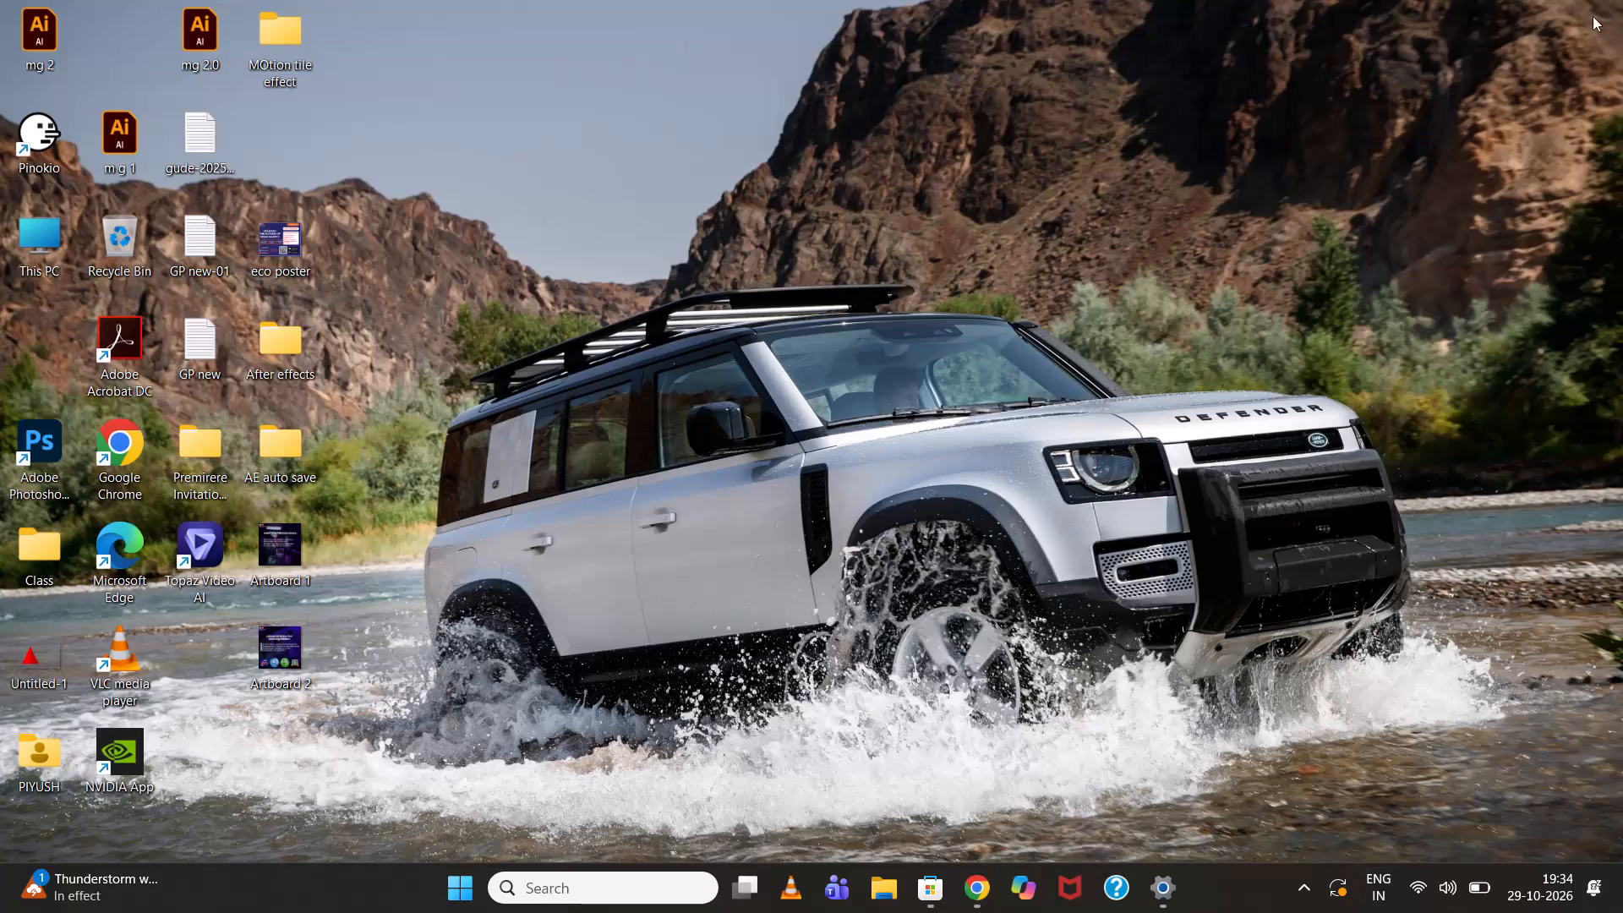
# Switch to Chrome, close the share window on YouTube, and open the NAVKAR MUSIC channel's list of videos.
pyautogui.click(974, 889)
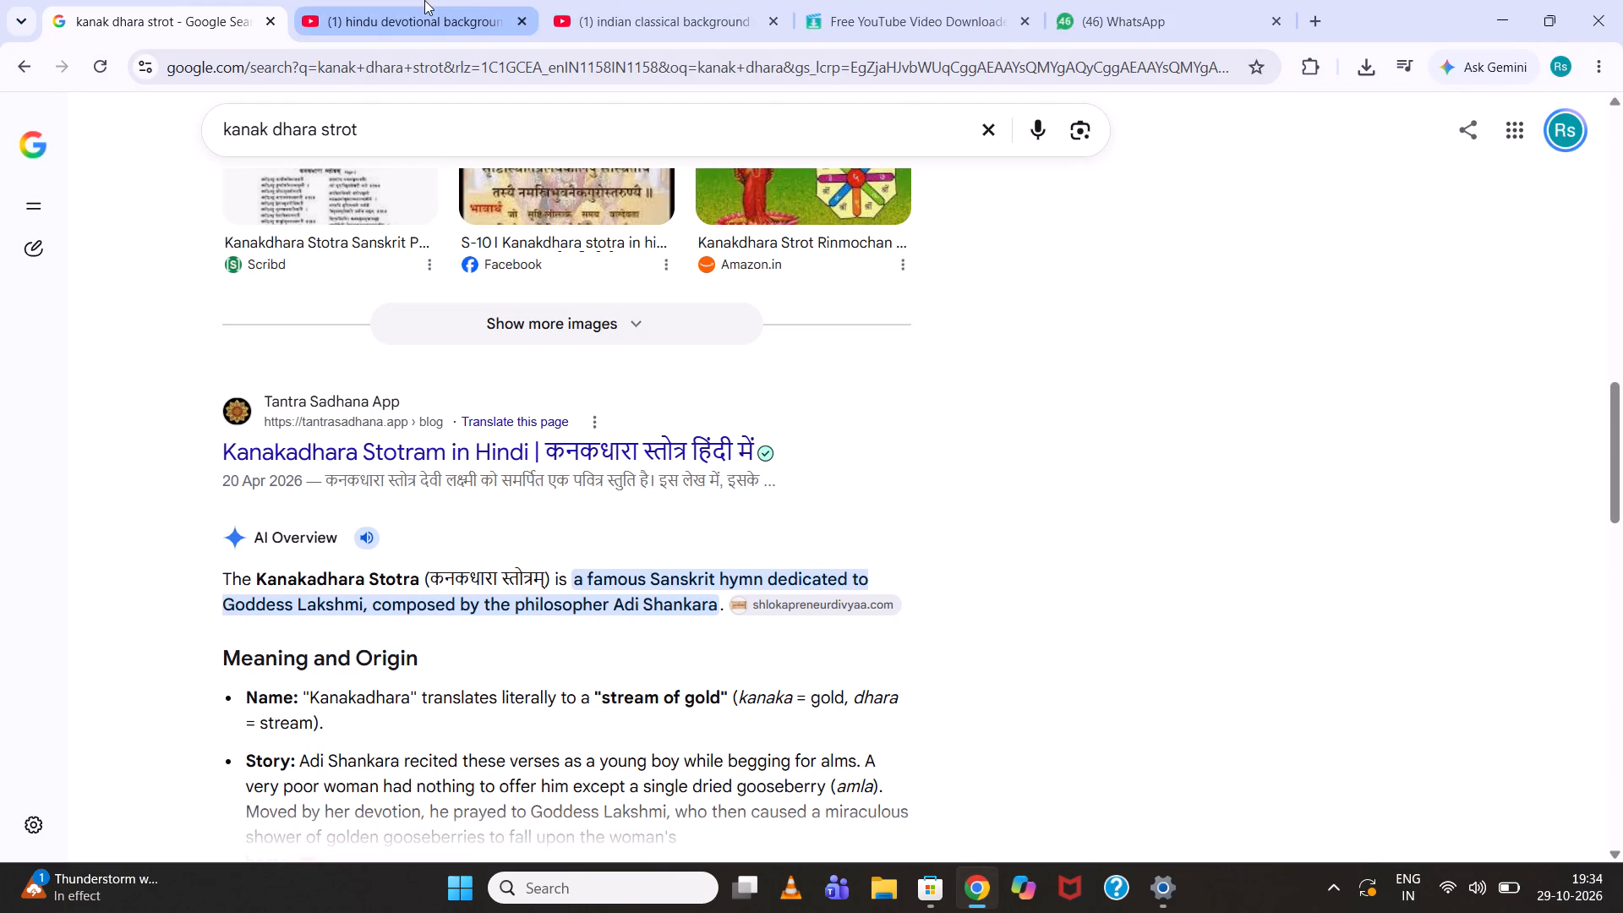
pyautogui.click(394, 0)
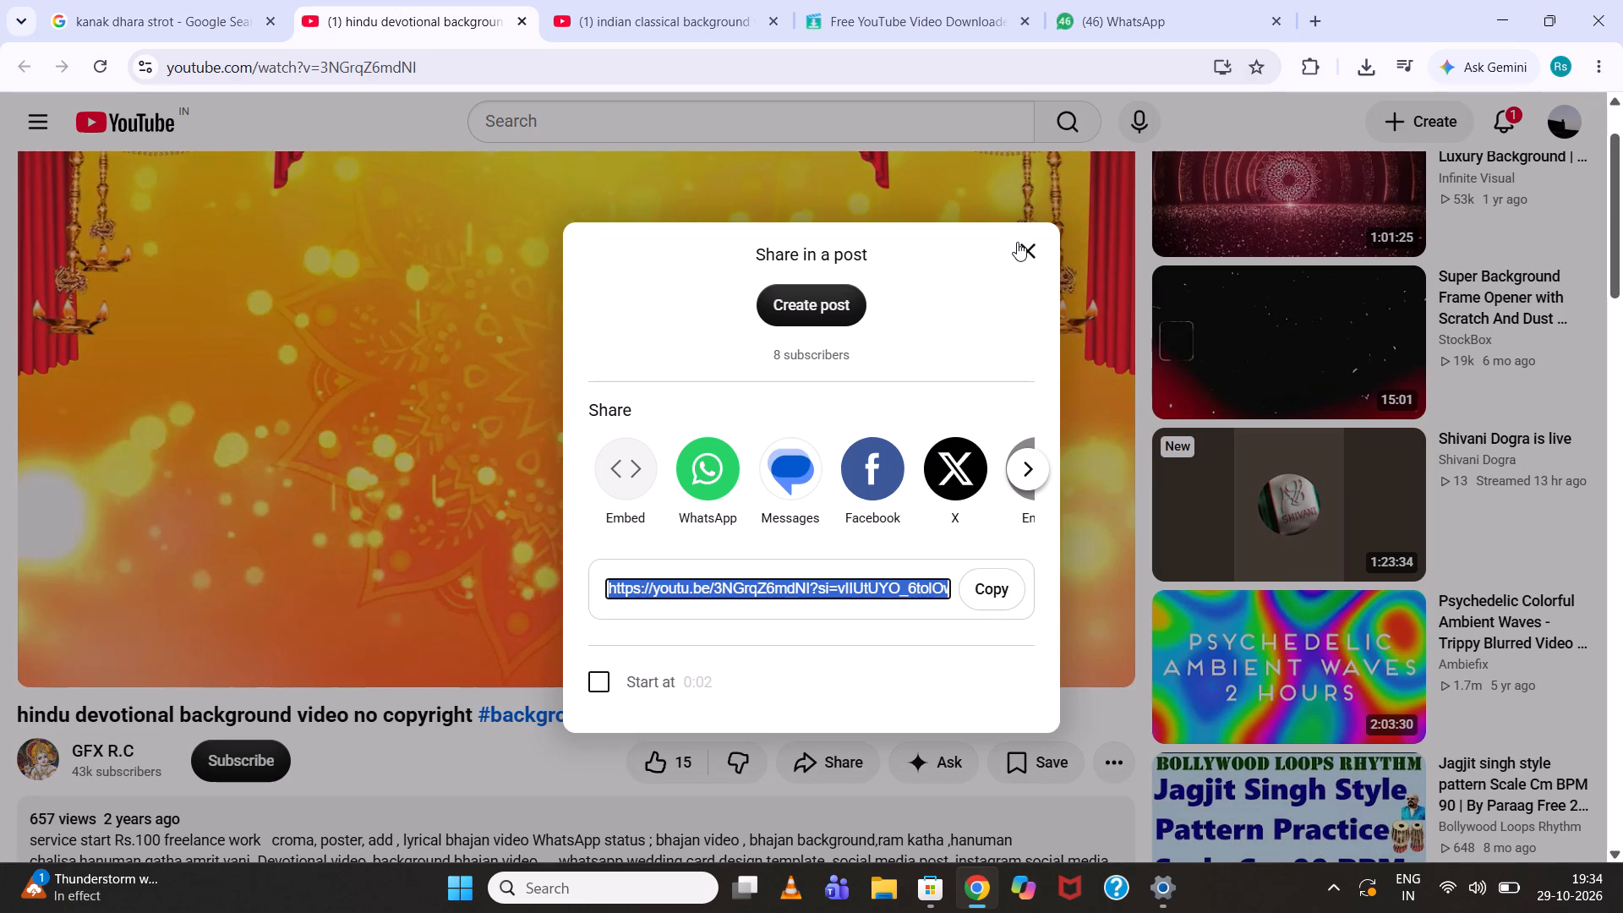
pyautogui.click(1023, 247)
pyautogui.scroll(3, 1093, 313)
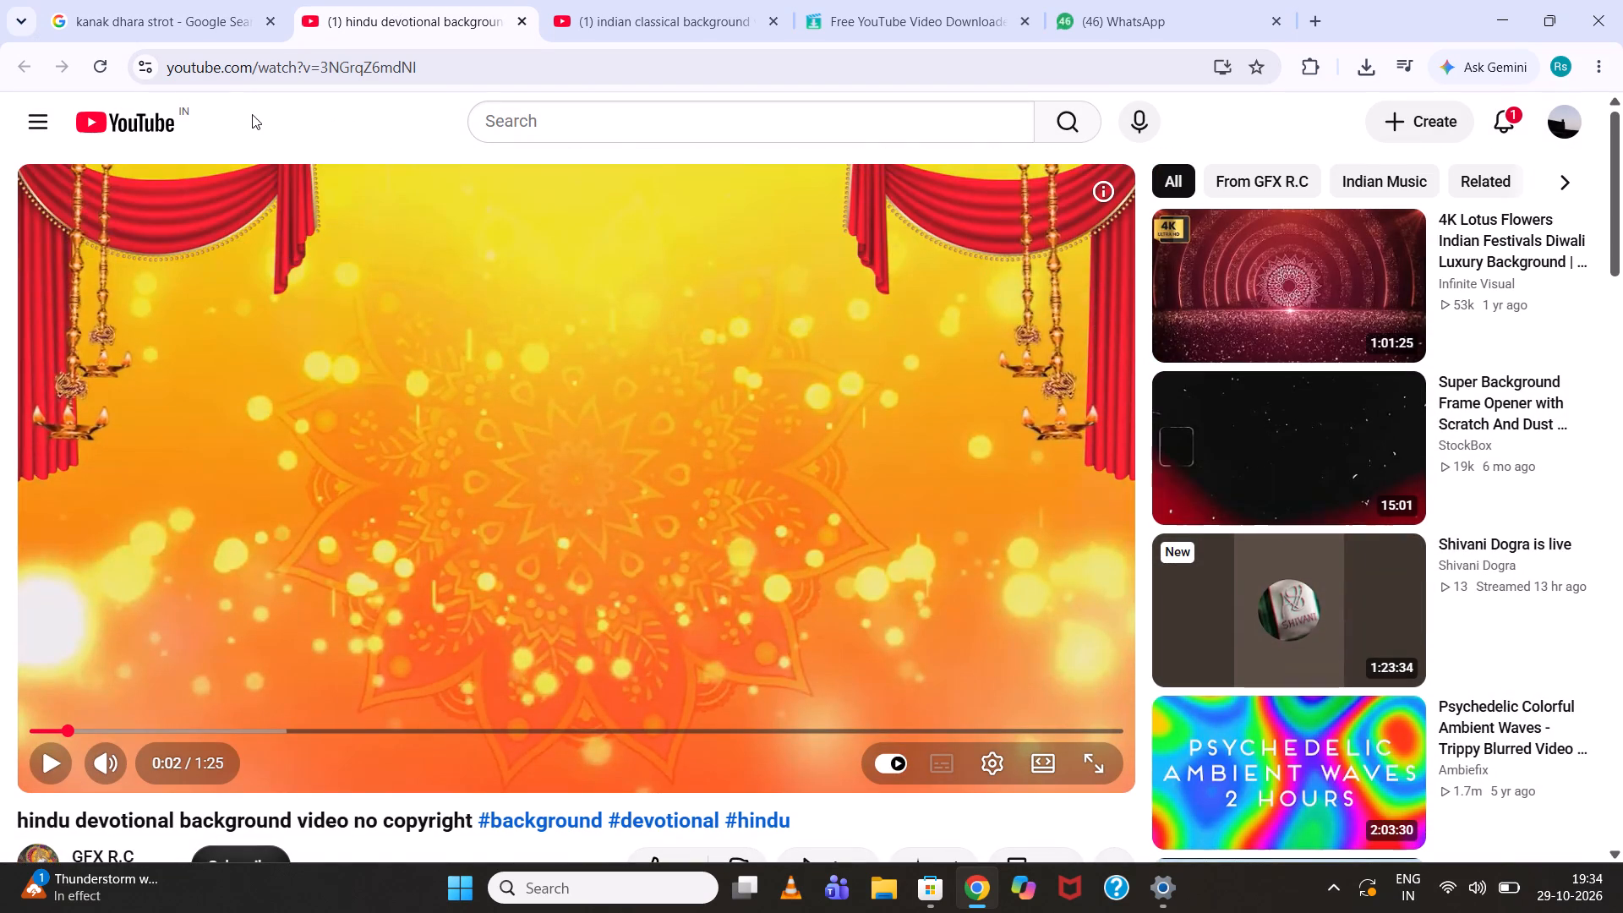
pyautogui.click(155, 115)
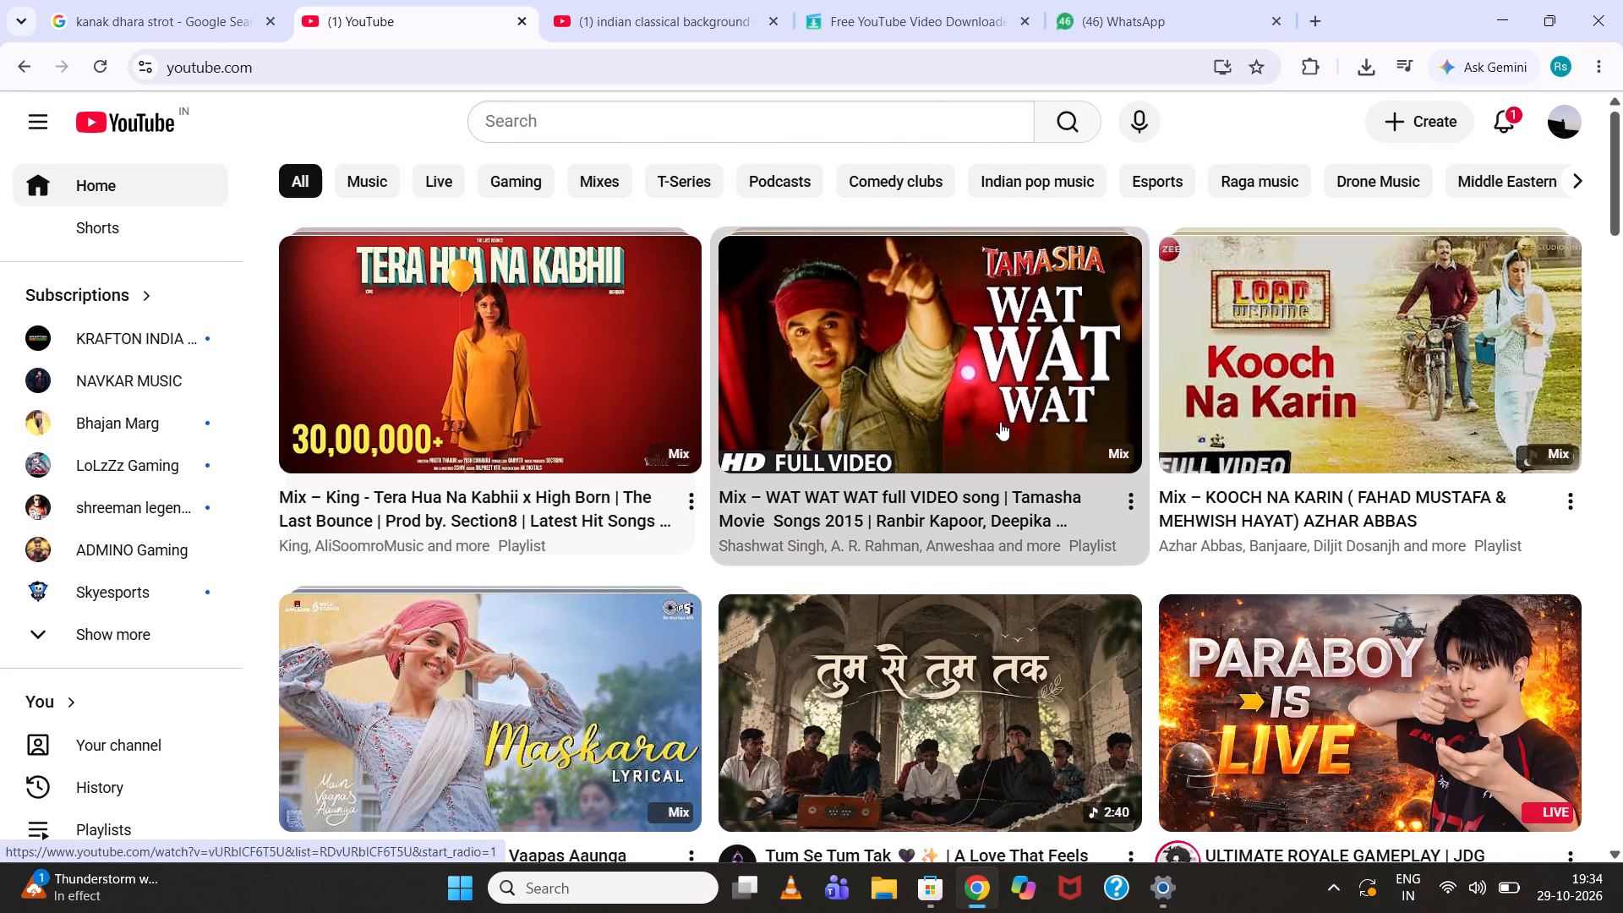
pyautogui.click(113, 386)
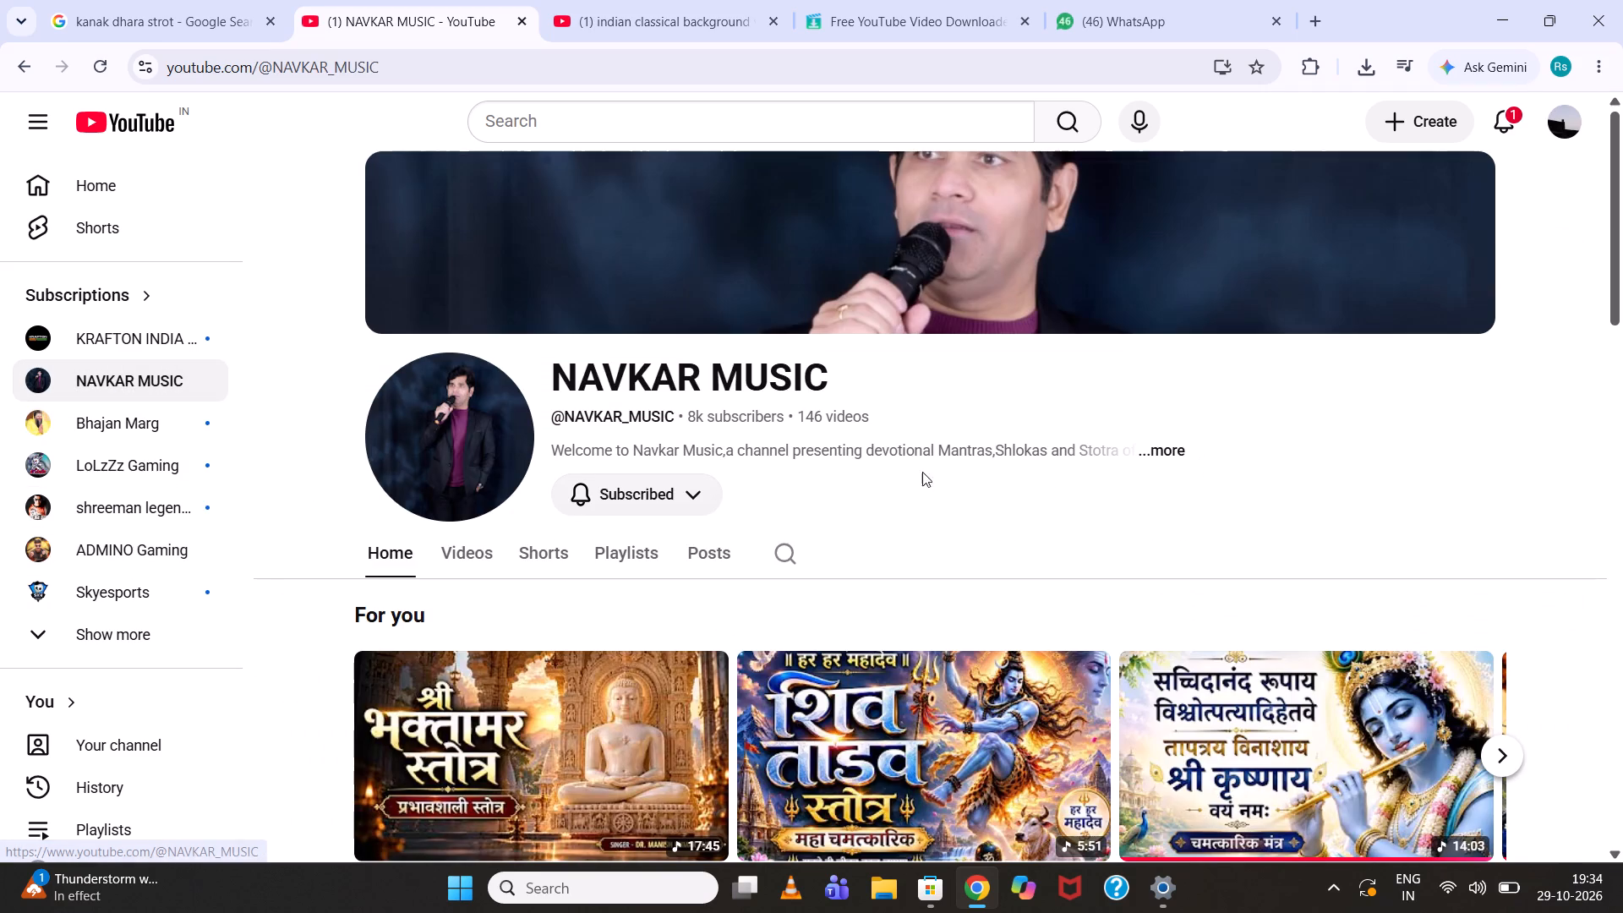
pyautogui.click(484, 558)
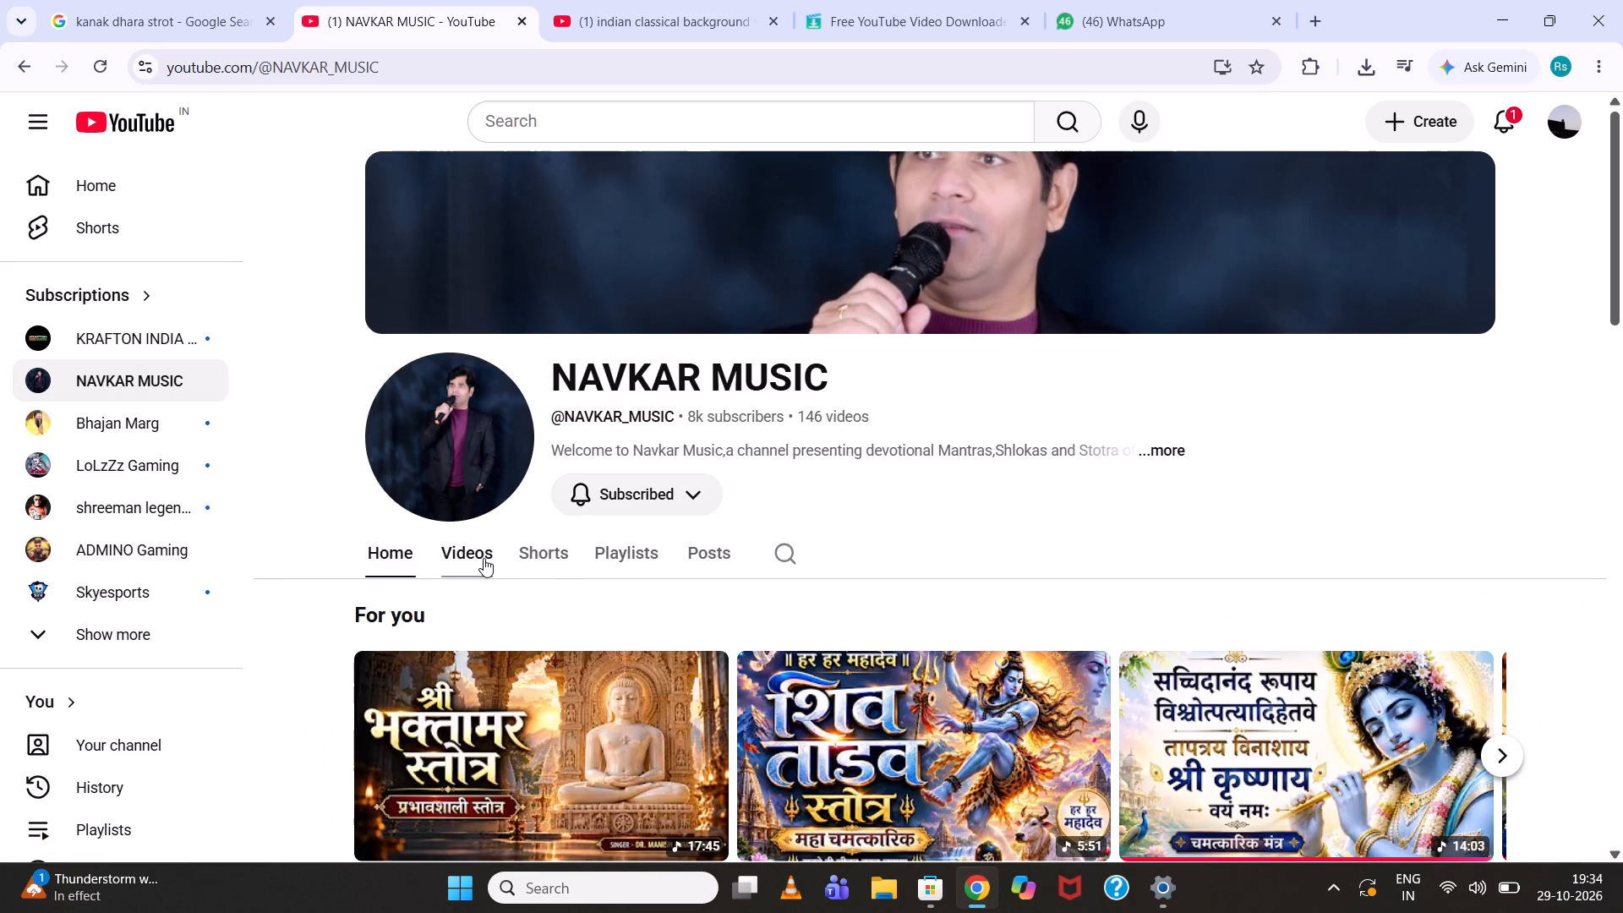
pyautogui.scroll(-2, 675, 464)
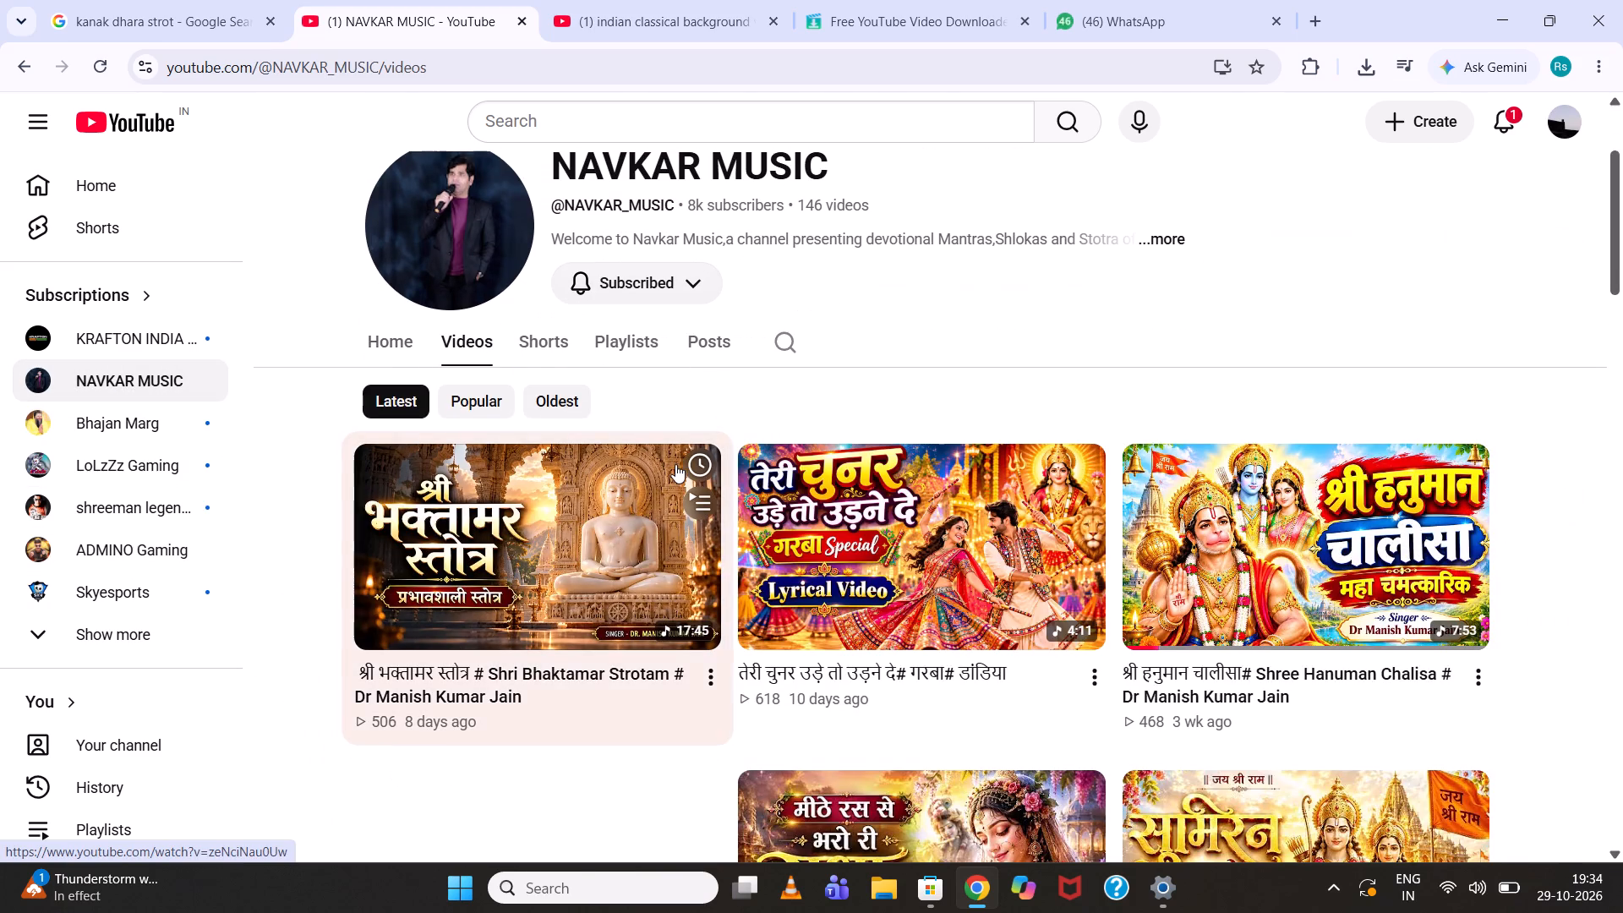
pyautogui.scroll(-2, 1048, 529)
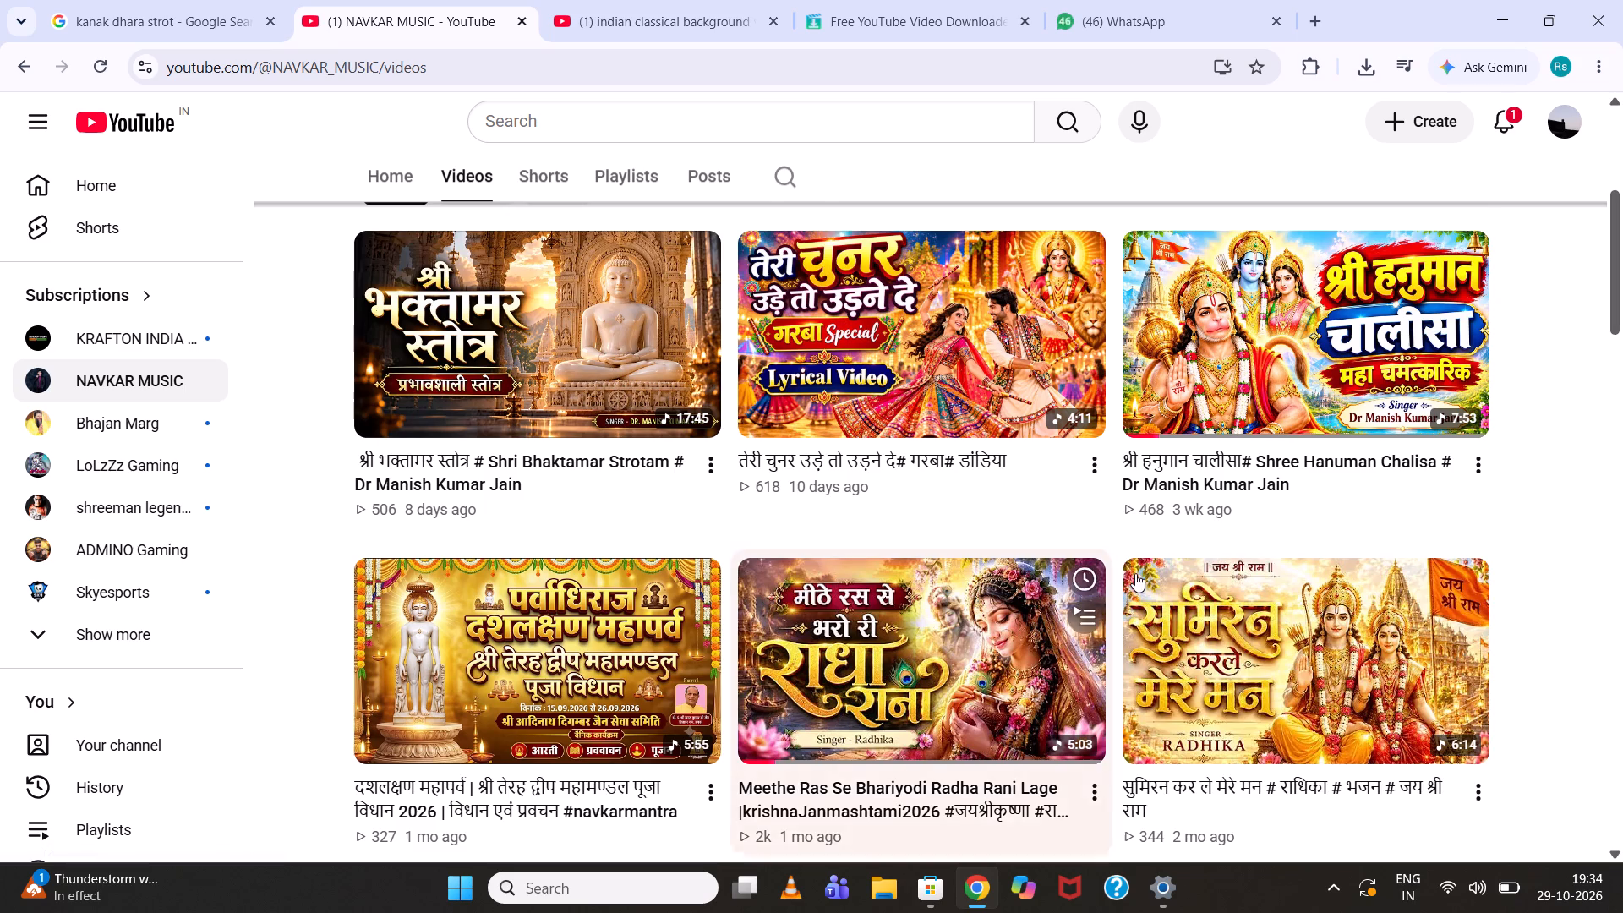
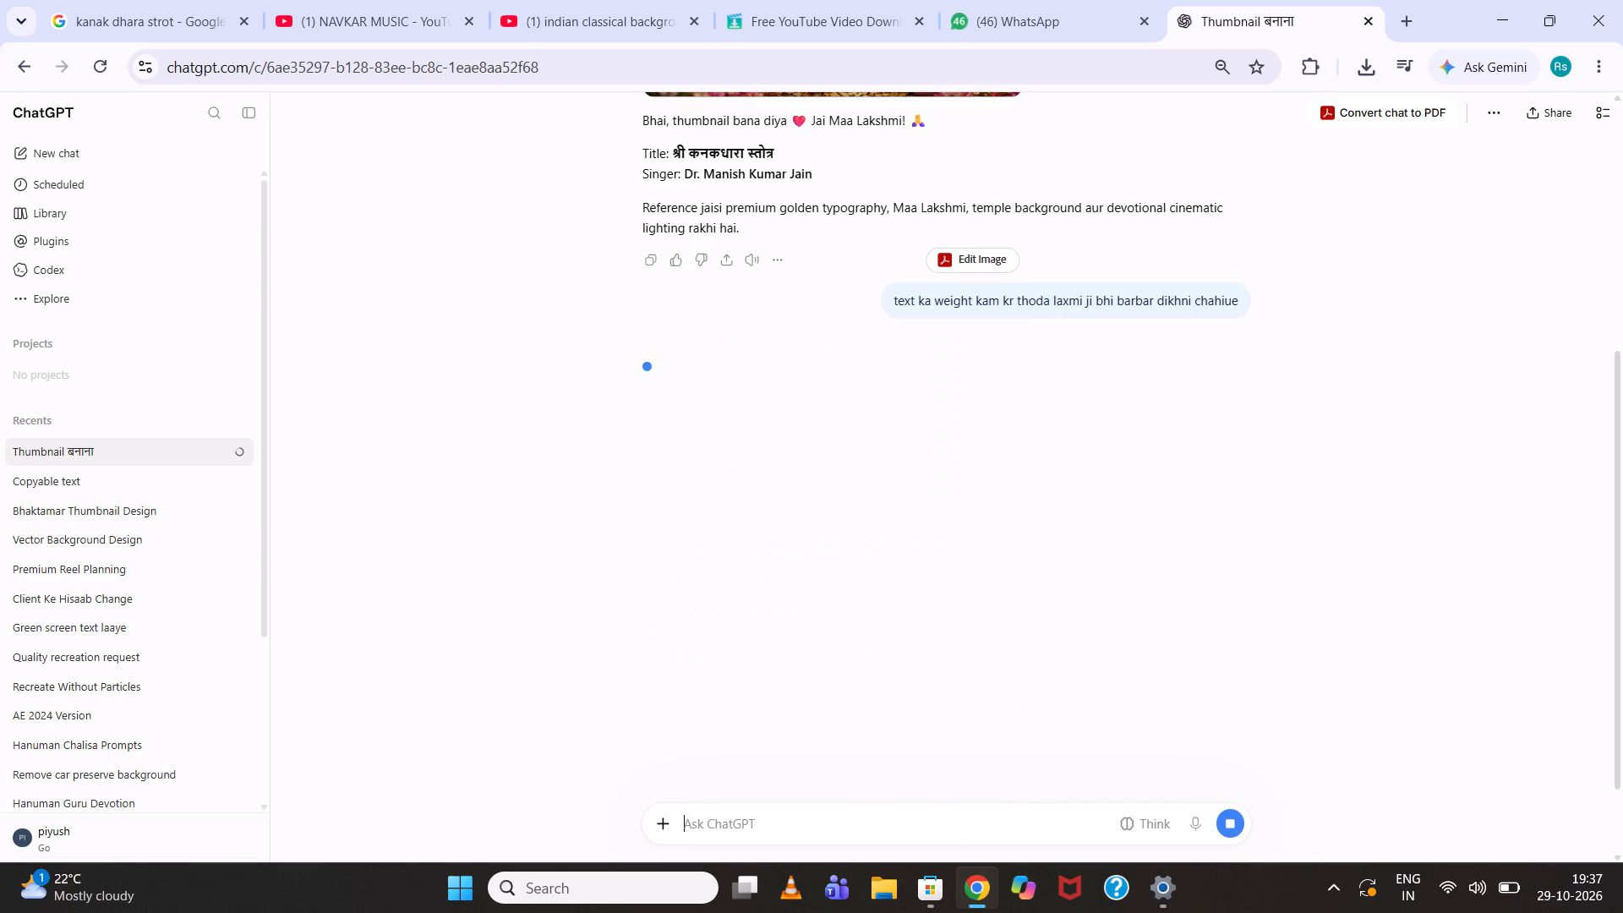
# Switch from the ChatGPT chat to the YouTube tab showing NAVKAR MUSIC and open the YouTube home page.
pyautogui.click(115, 0)
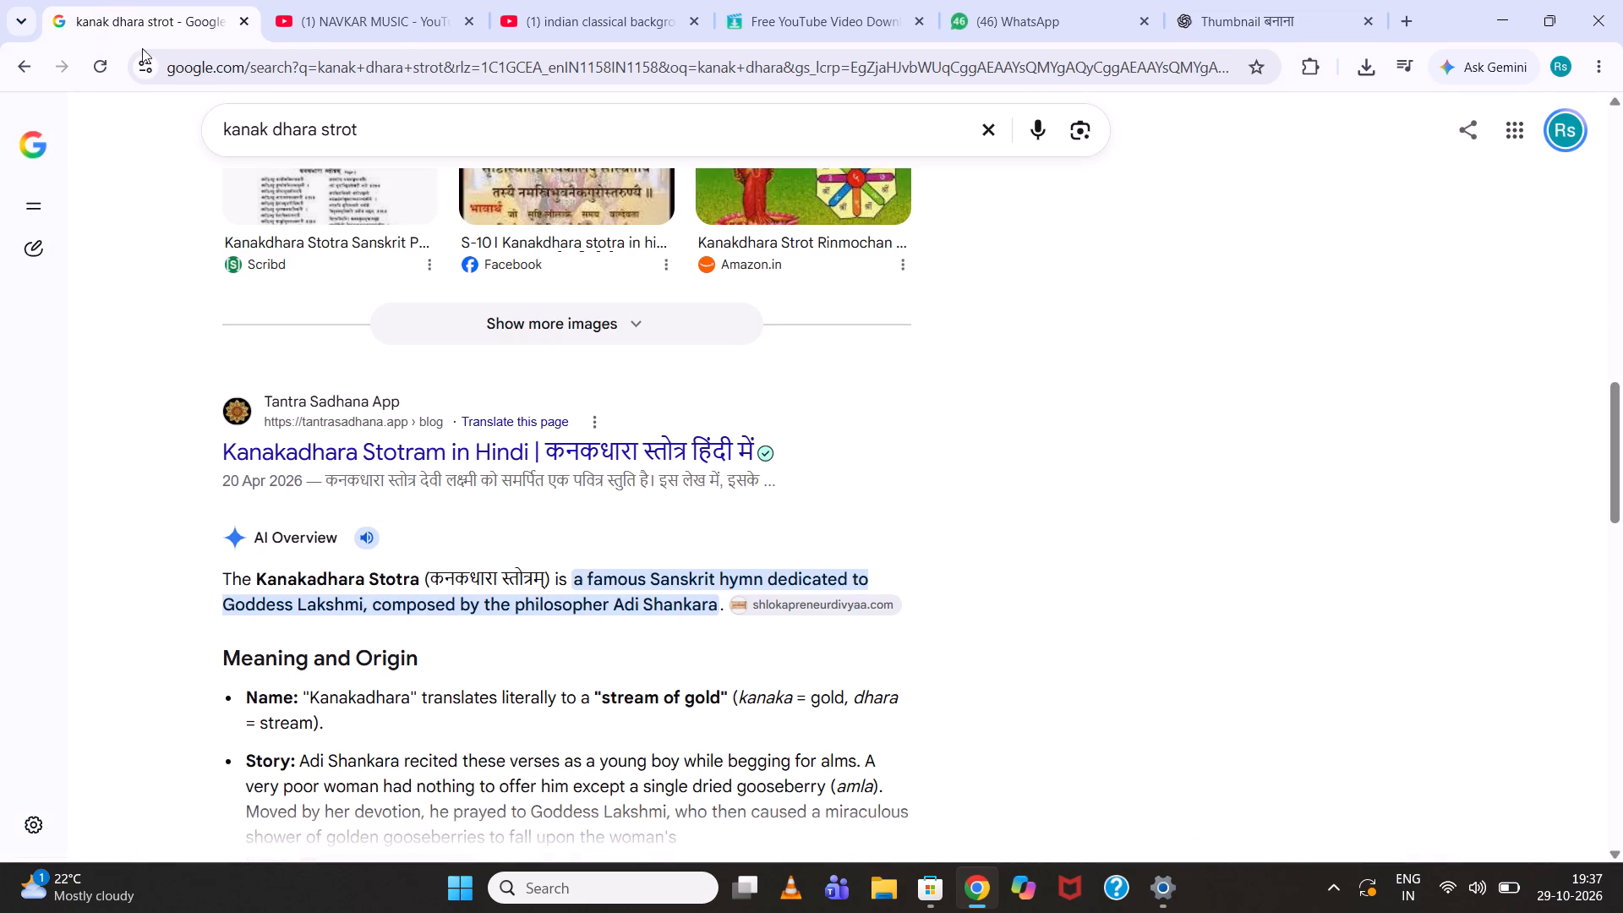
pyautogui.click(330, 0)
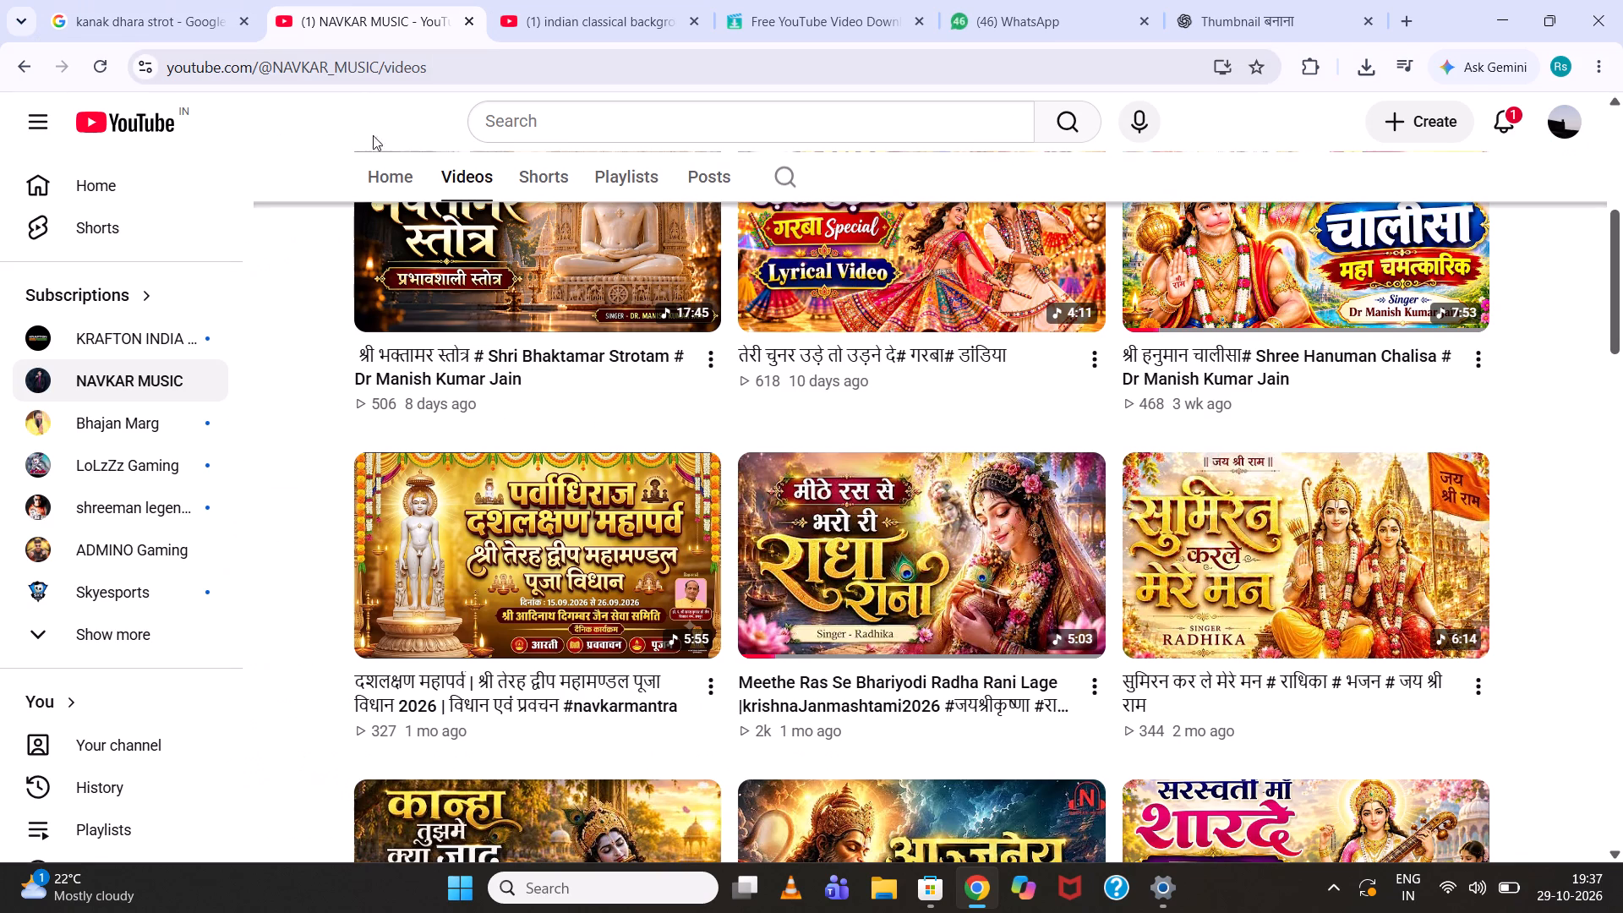
pyautogui.scroll(-2, 350, 329)
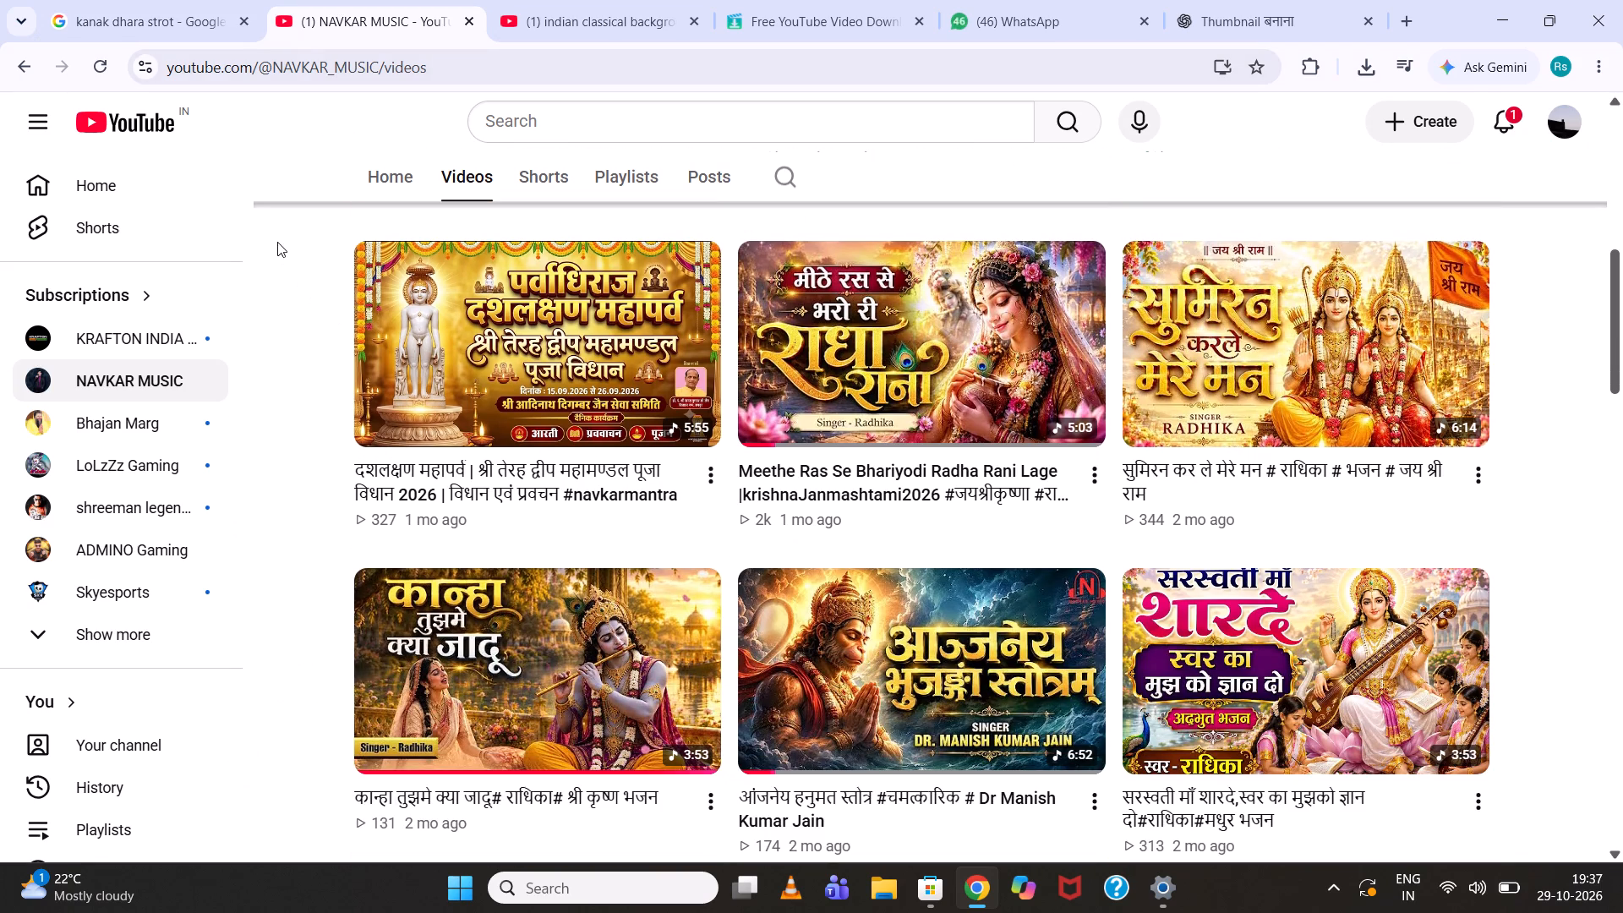
pyautogui.click(144, 187)
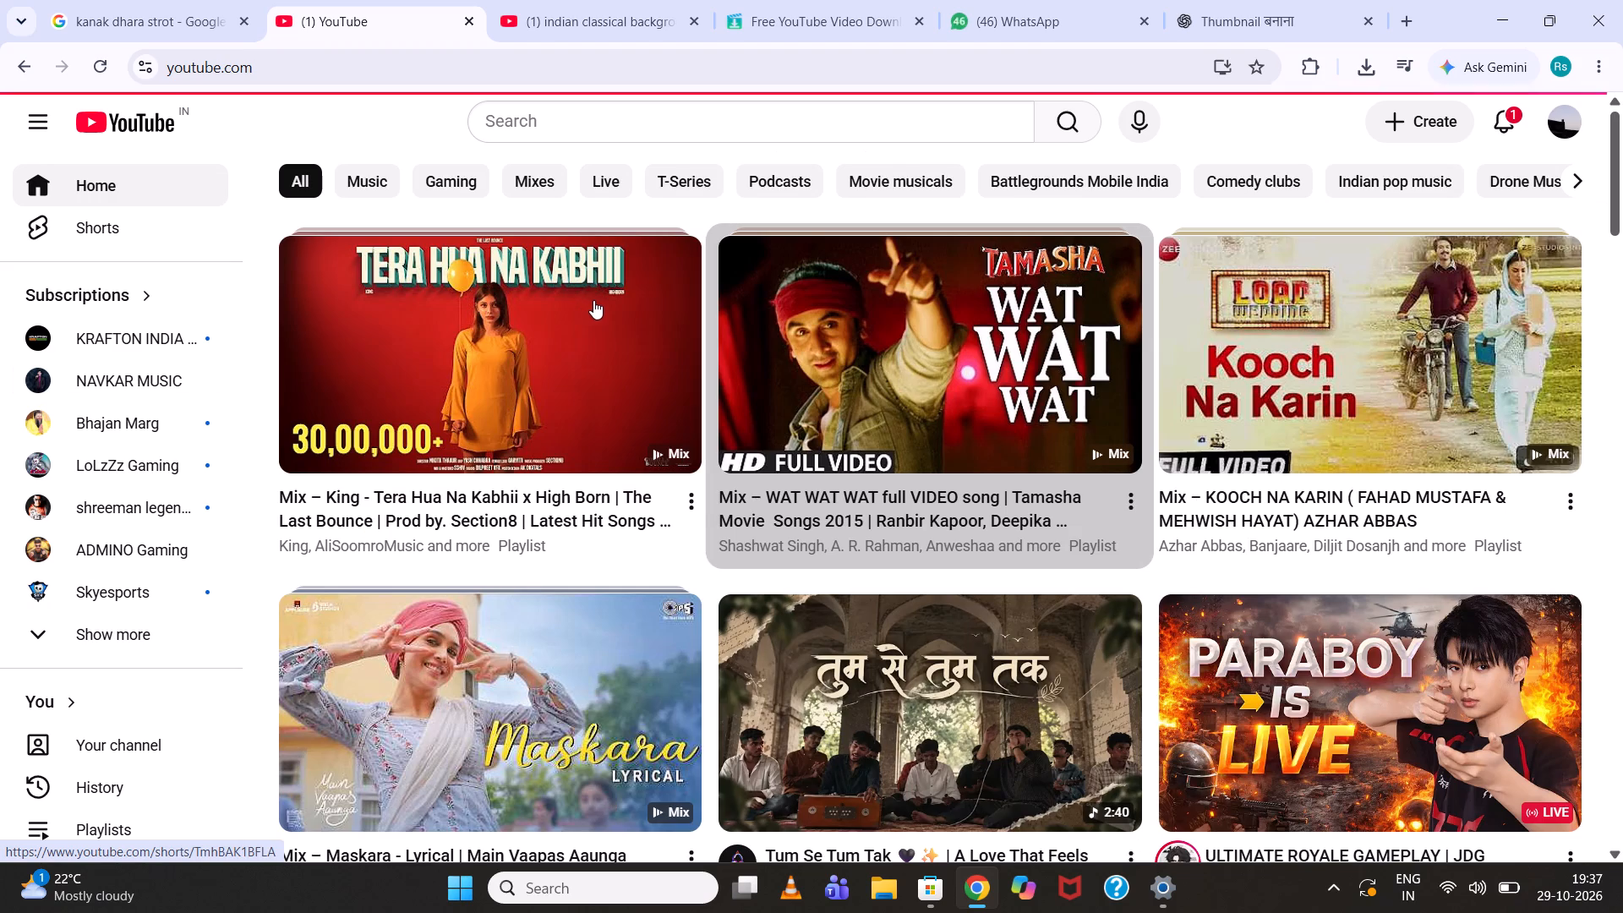
# Browse the home feed's recommendations and sample the "Peak Level of Missing Someone" short.
pyautogui.scroll(-1, 700, 326)
pyautogui.scroll(4, 700, 326)
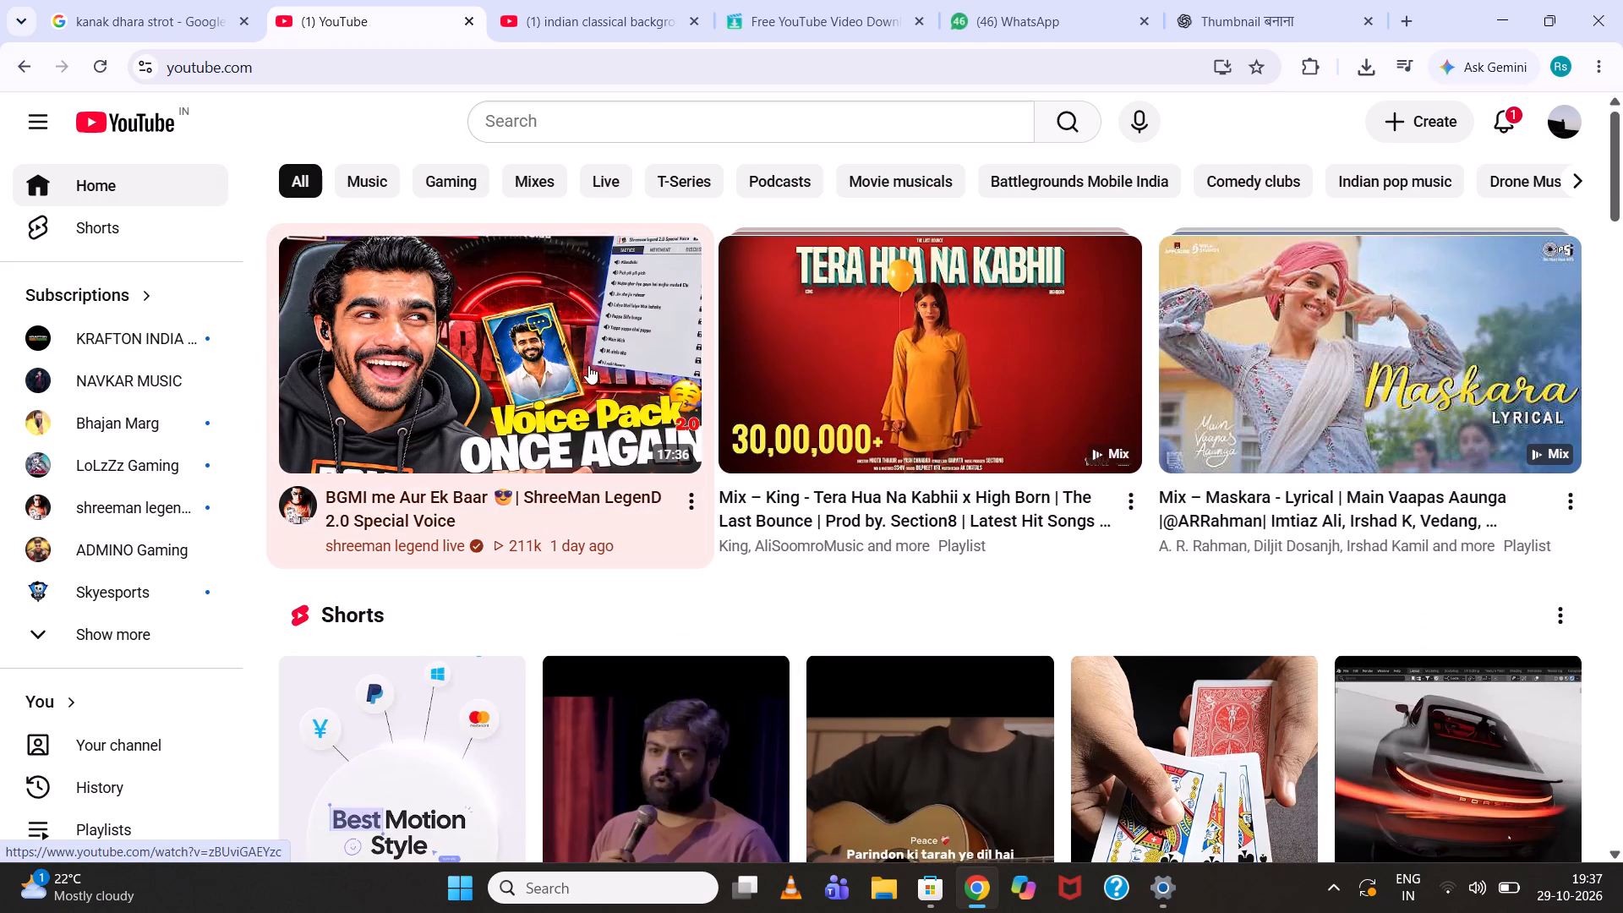
pyautogui.scroll(-5, 588, 365)
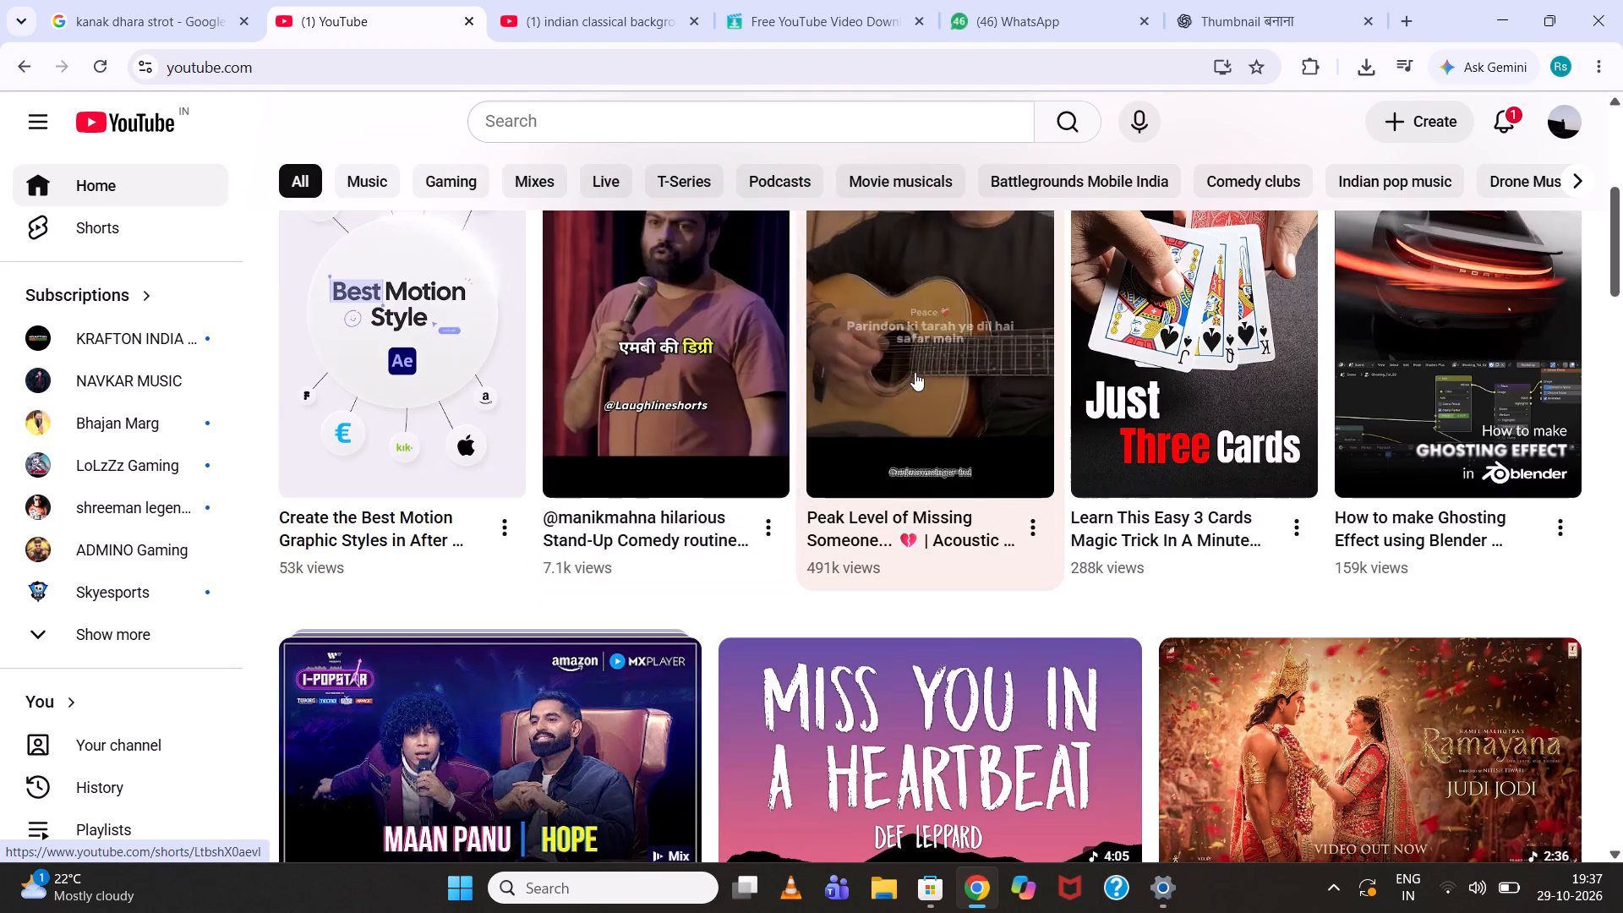
pyautogui.click(915, 372)
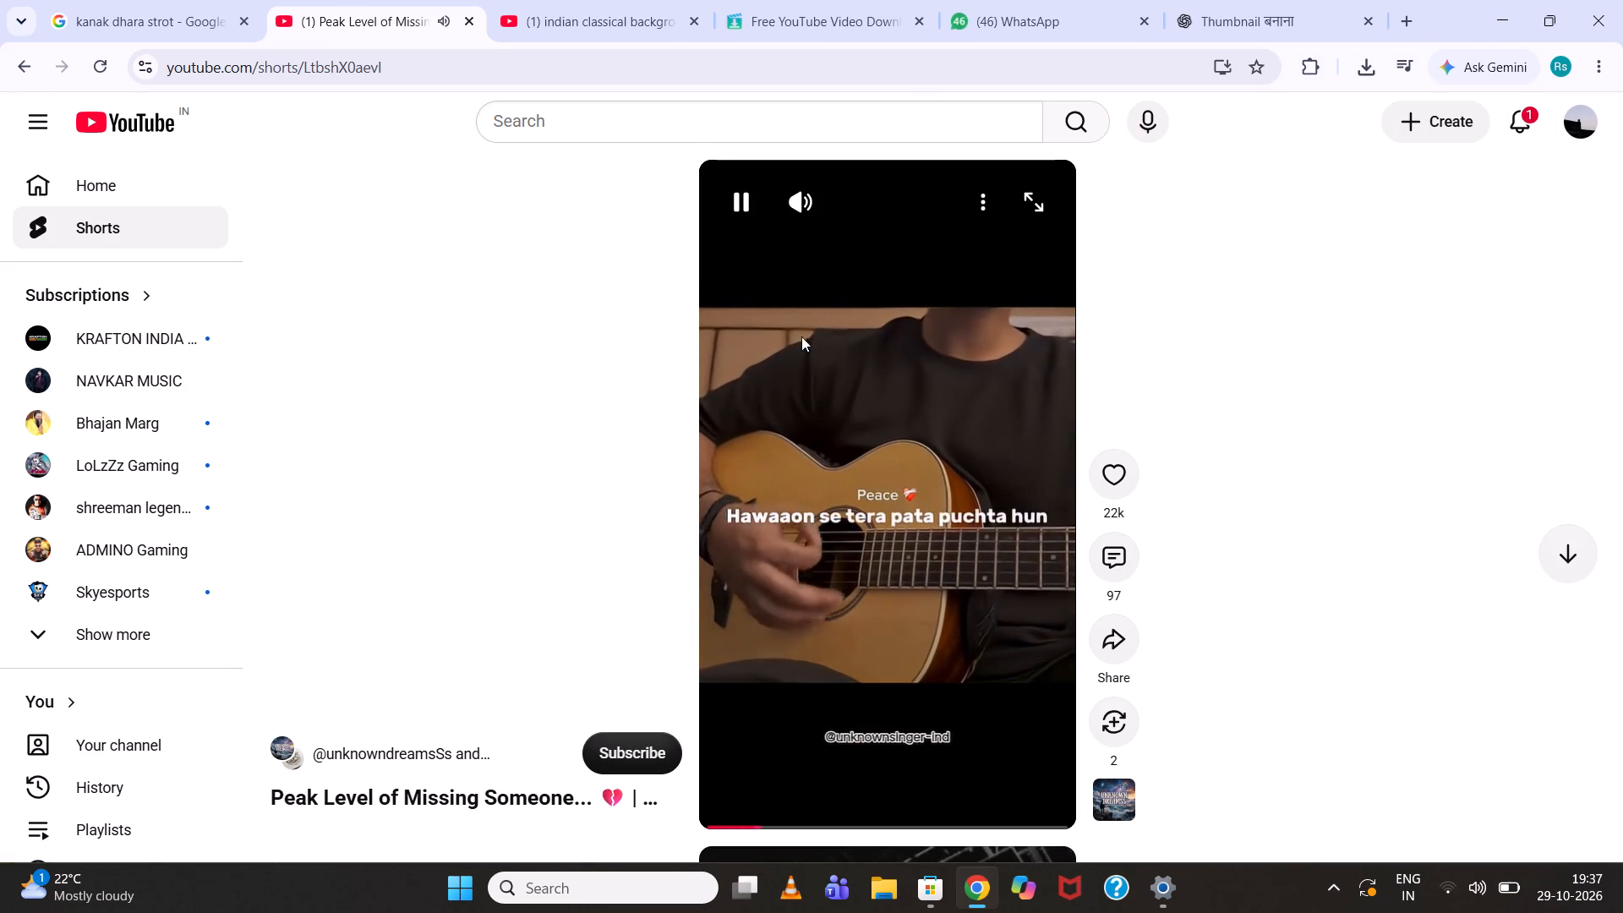
pyautogui.click(8, 75)
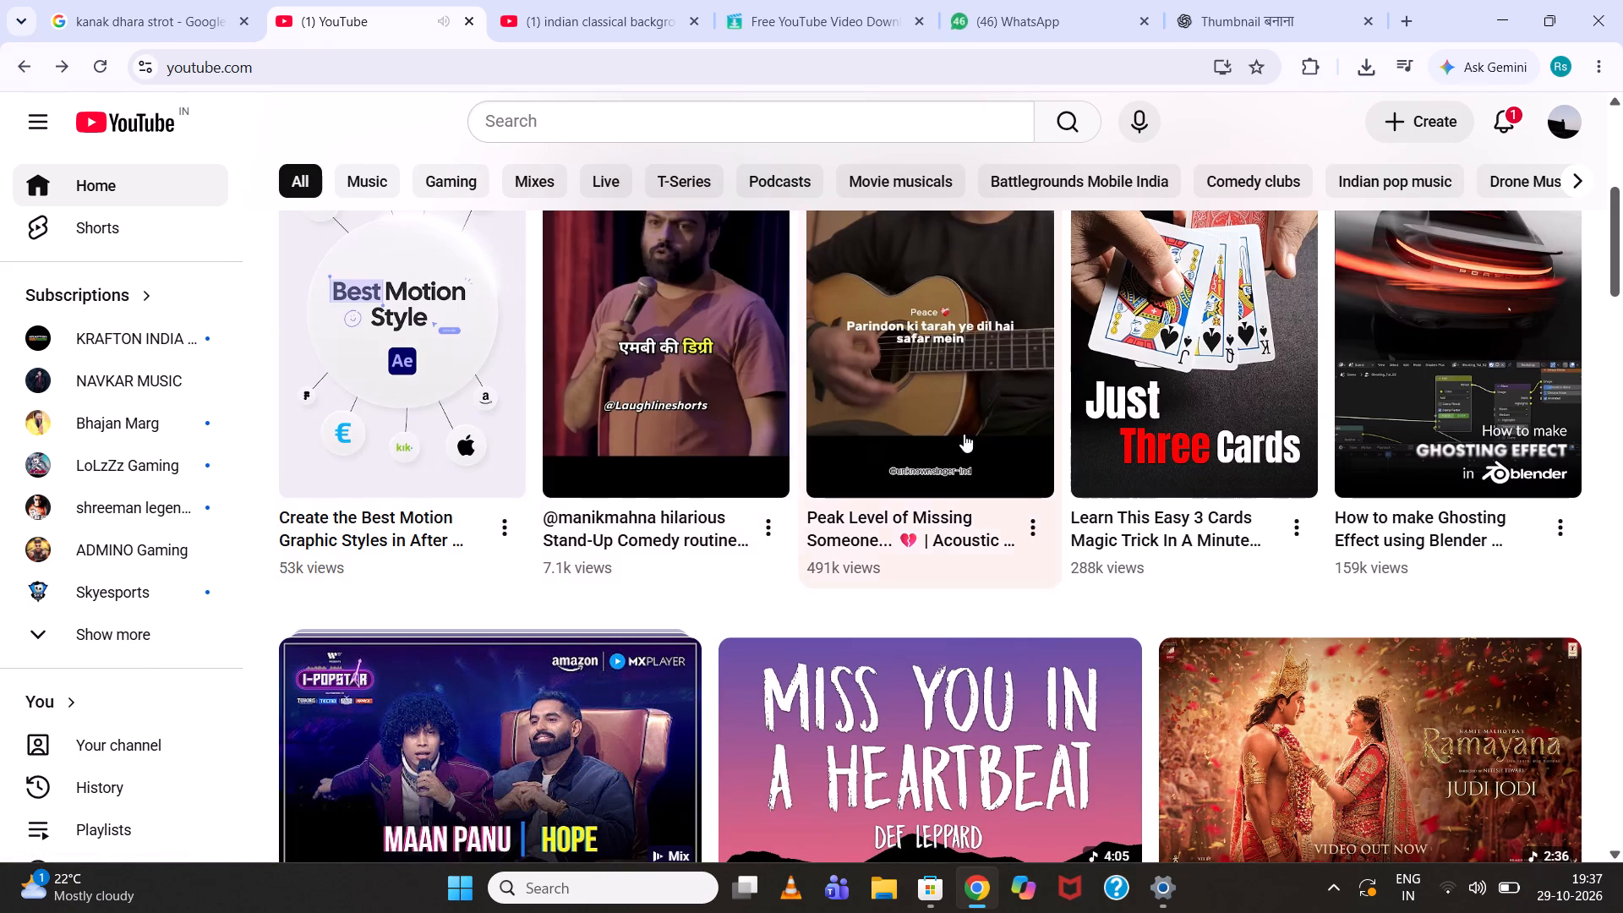
pyautogui.scroll(-1, 965, 434)
pyautogui.scroll(-1, 1101, 432)
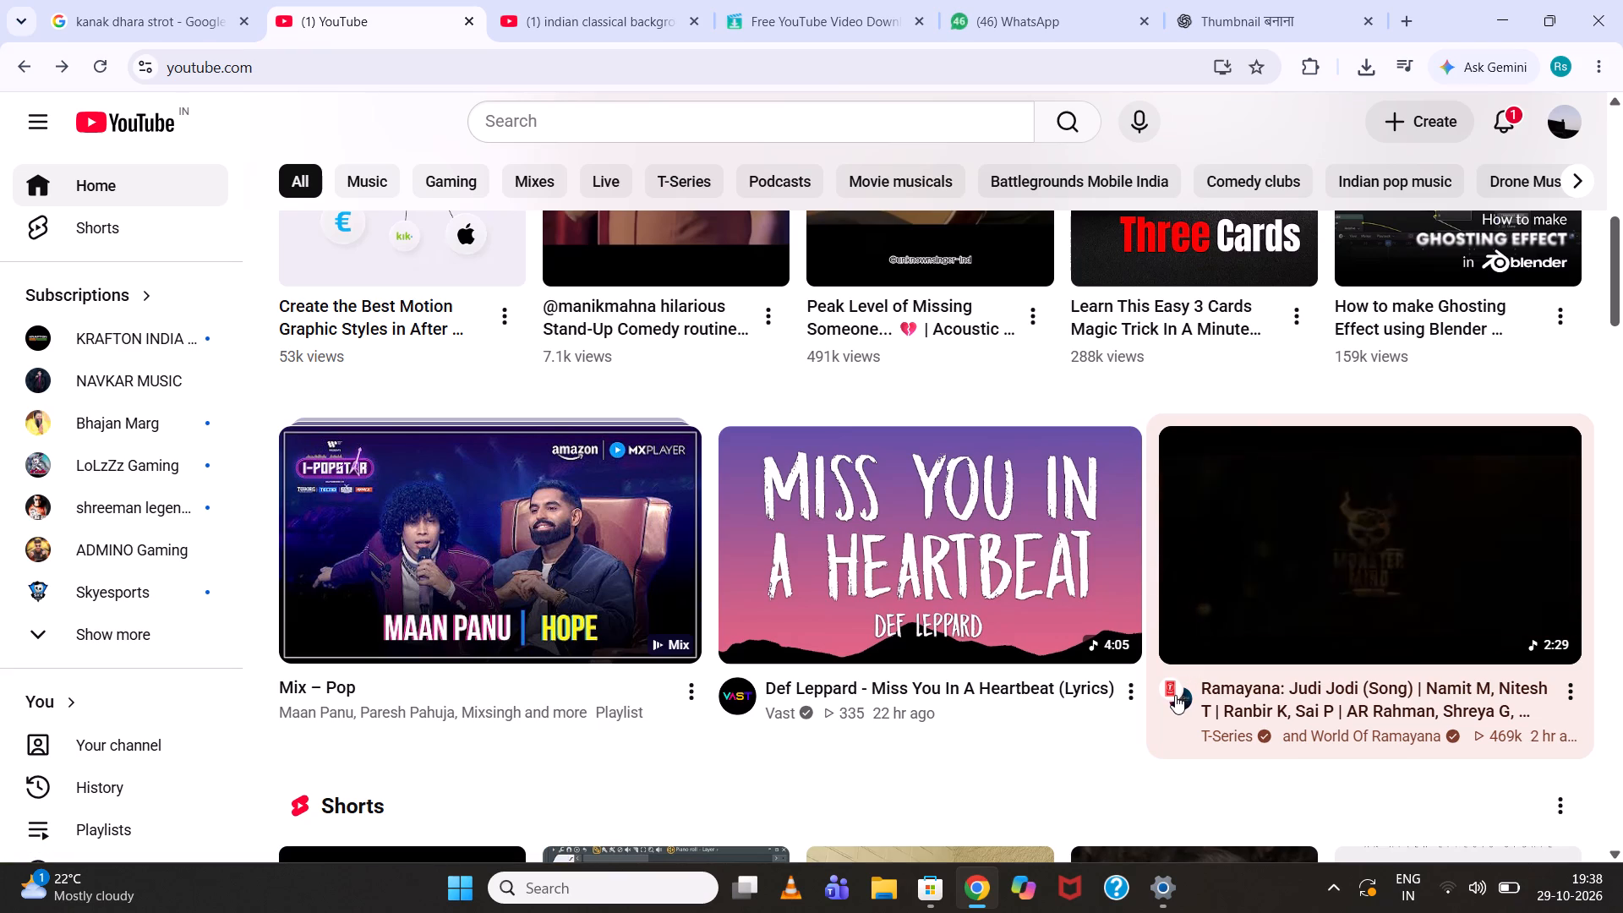
pyautogui.scroll(-2, 1172, 691)
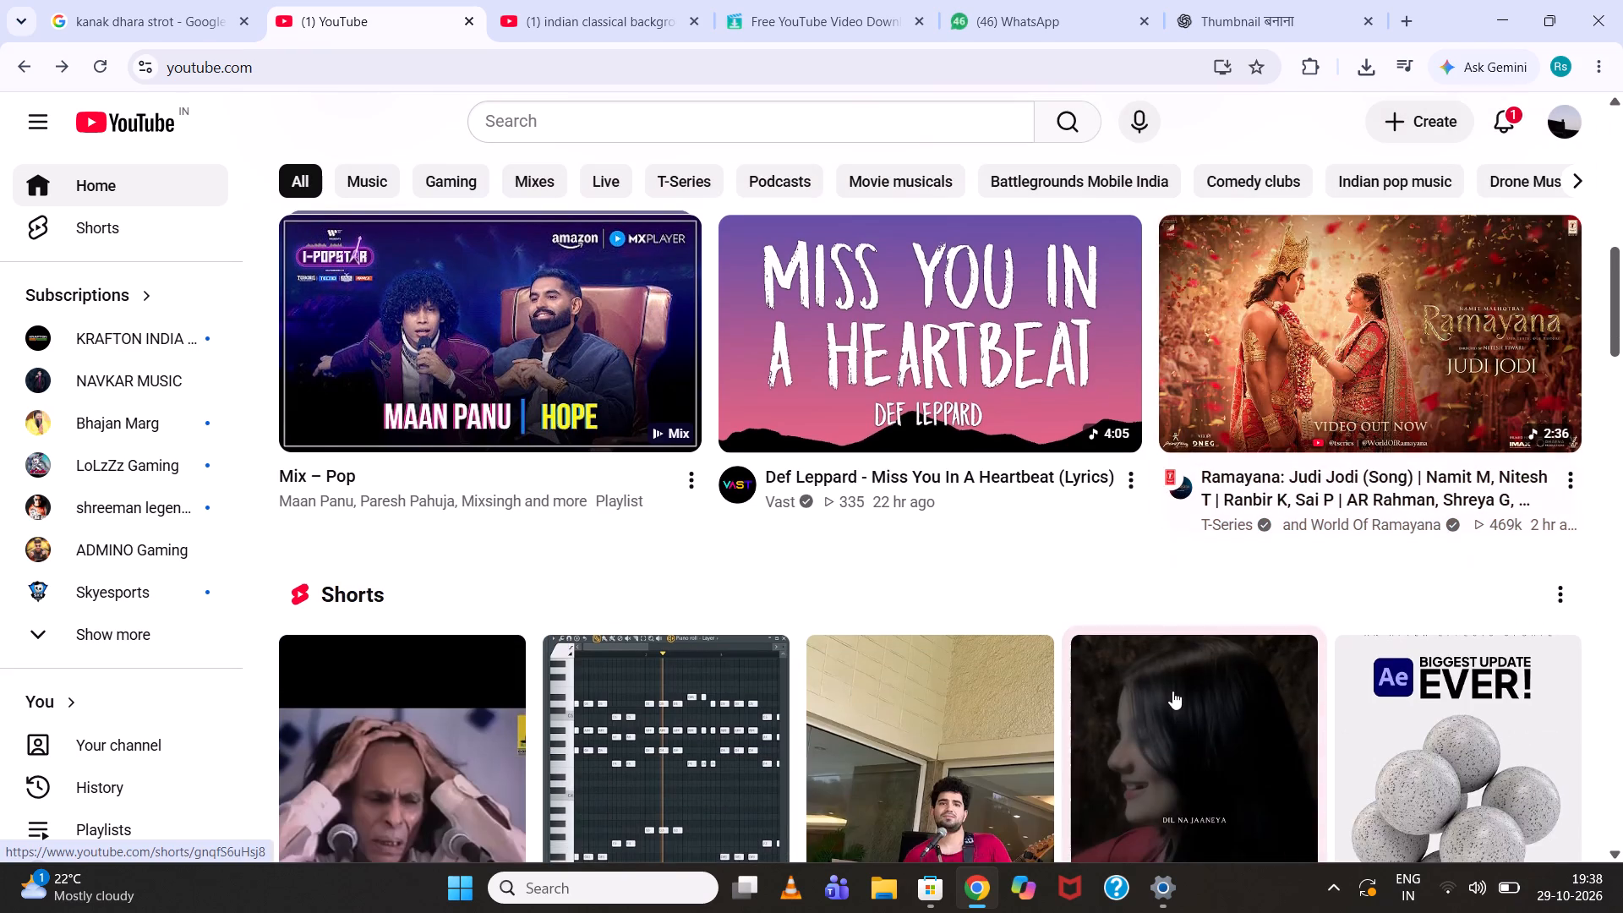
pyautogui.scroll(-2, 1172, 691)
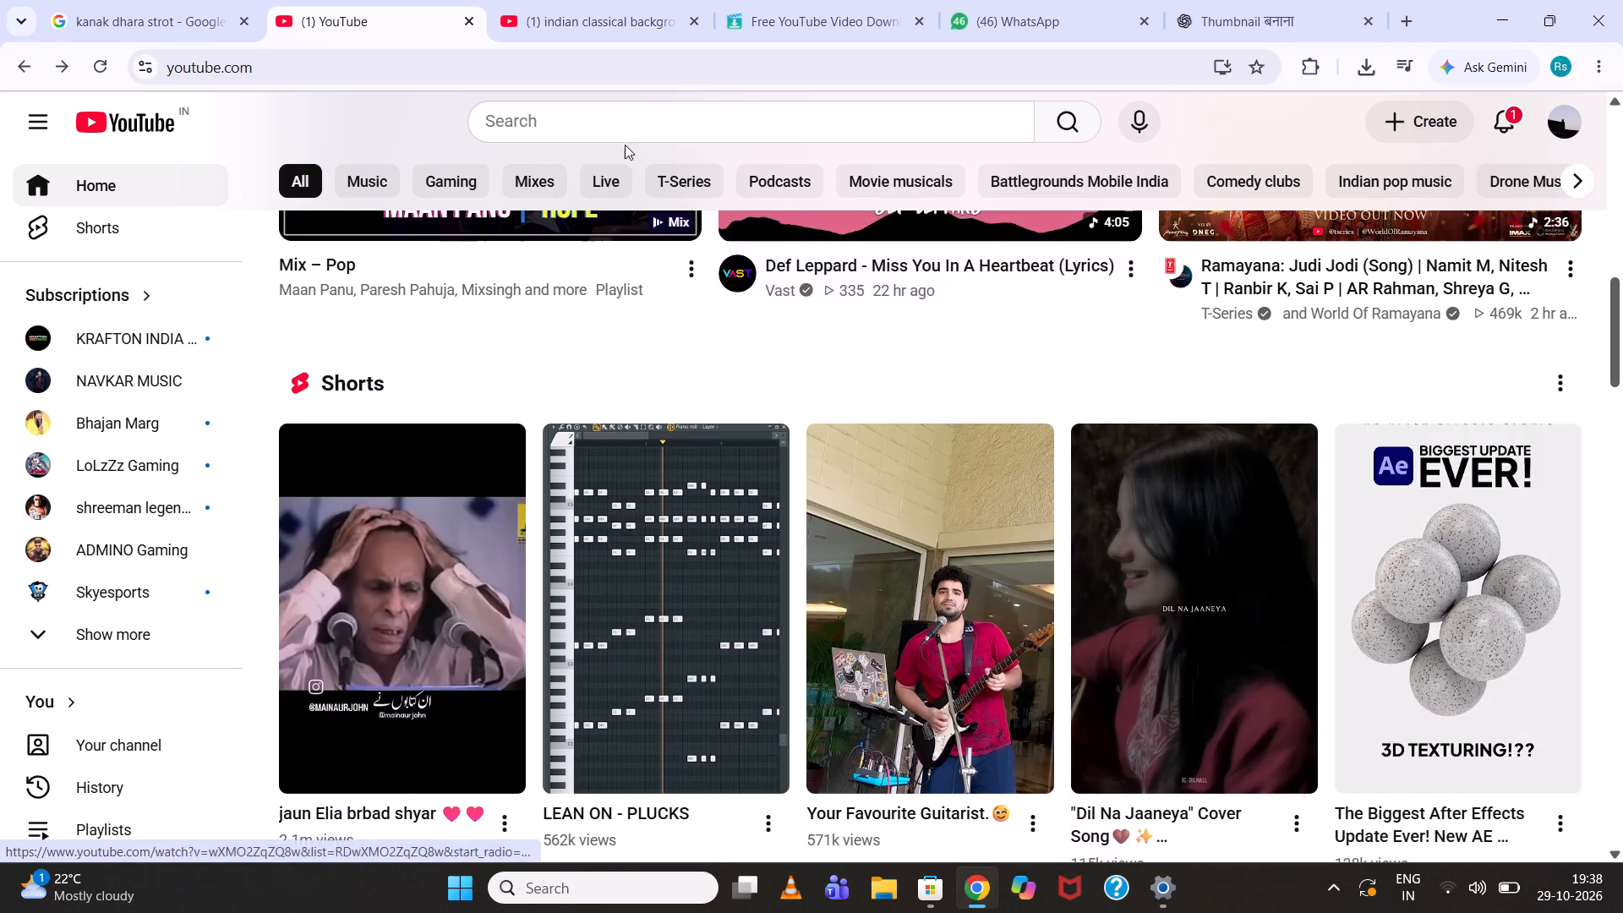
# Search YouTube for "3d shape animation after effects".
pyautogui.click(580, 123)
pyautogui.write('3d shar')
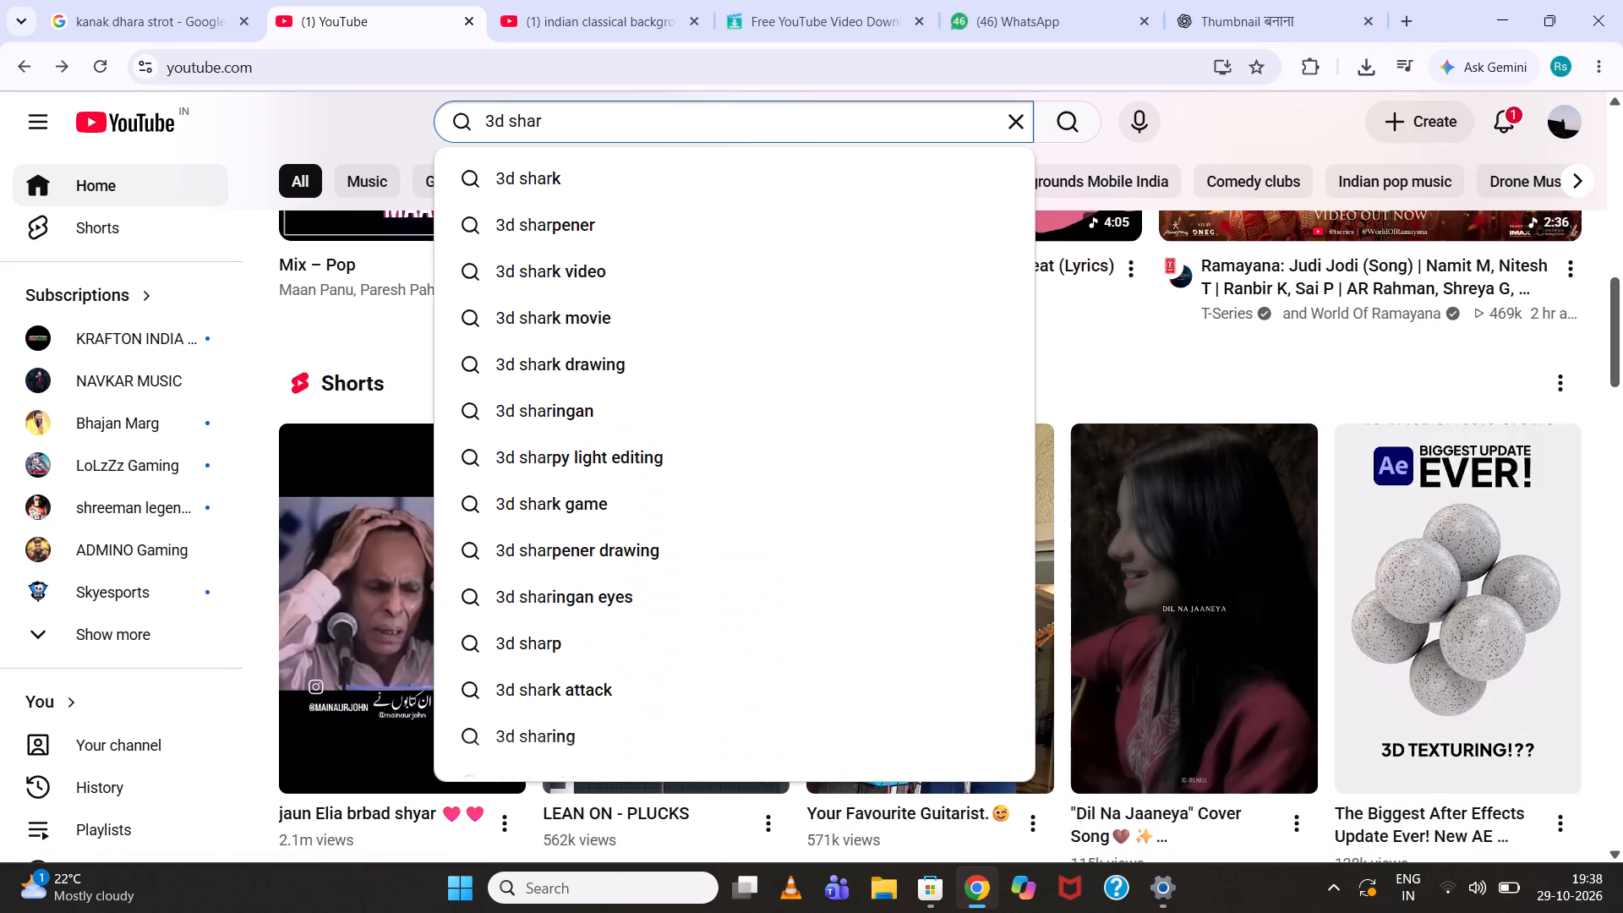
pyautogui.press('BackSpace')
pyautogui.write('pe am')
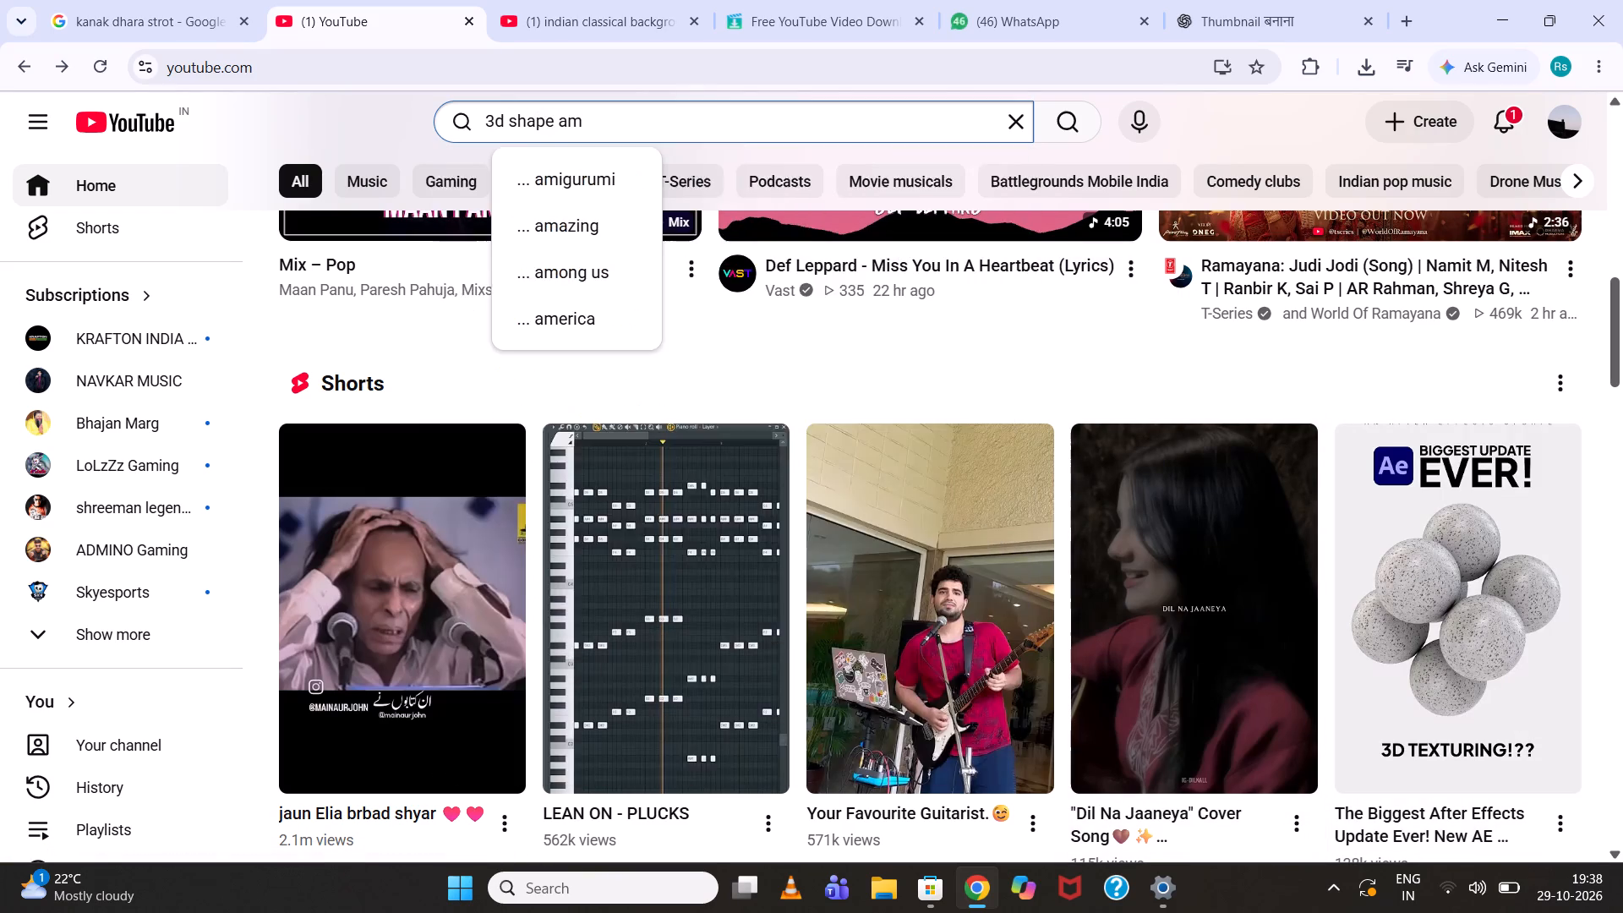
pyautogui.press('BackSpace')
pyautogui.write('nimation after effects')
pyautogui.press('Return')
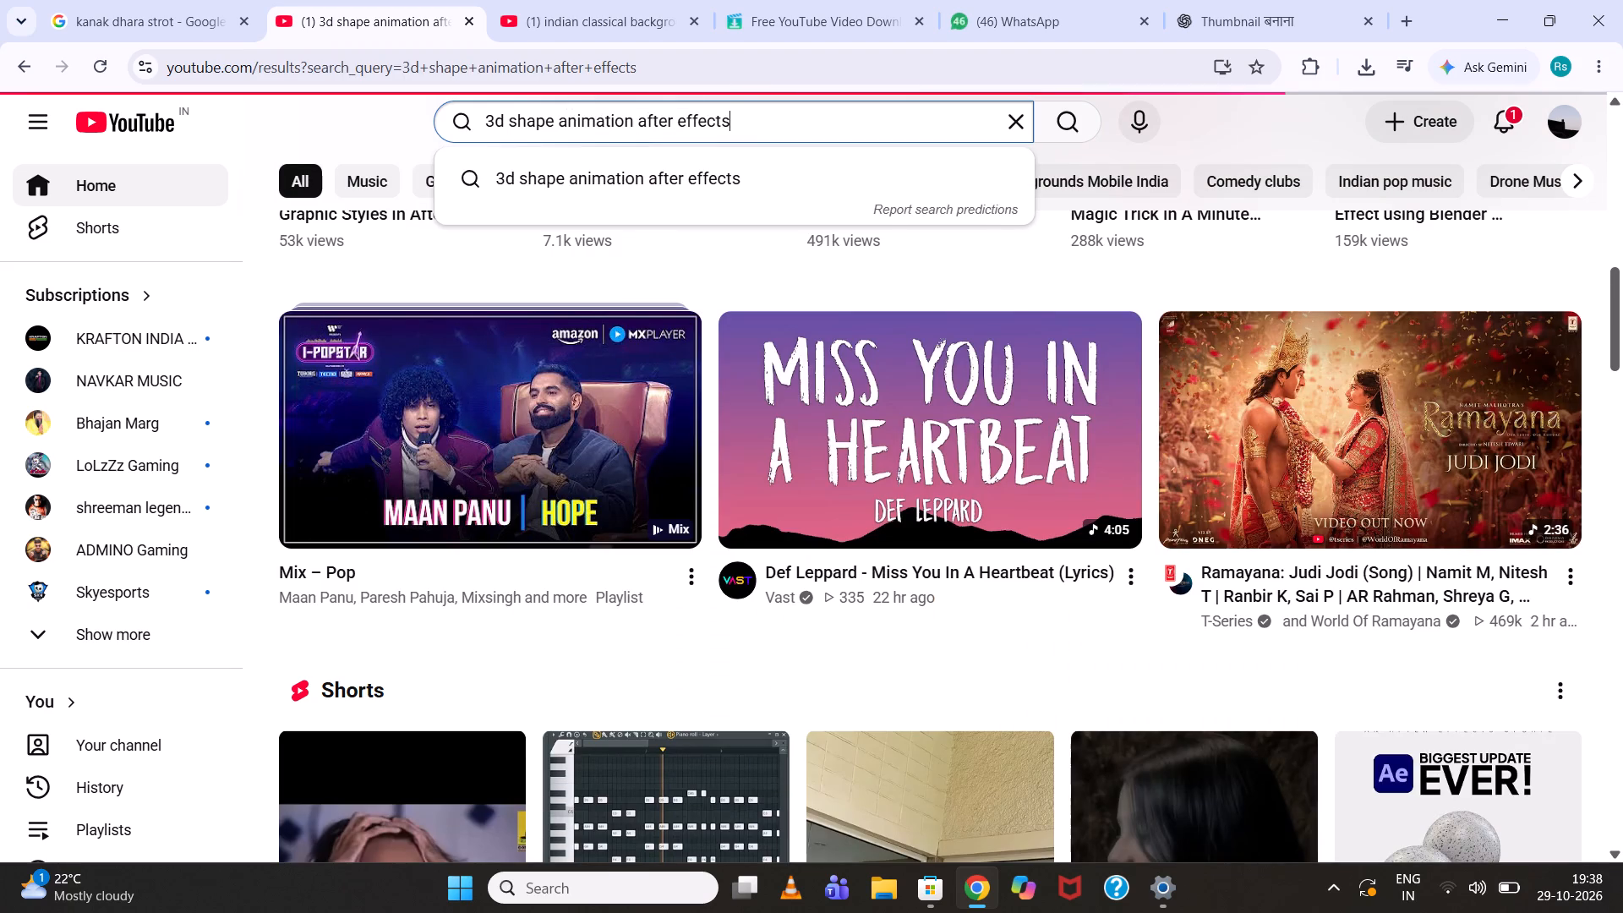
# Look through the search results and play the "Make the Cleanest 3D Motion Graphics" short by SonduckFilm.
pyautogui.scroll(-1, 575, 506)
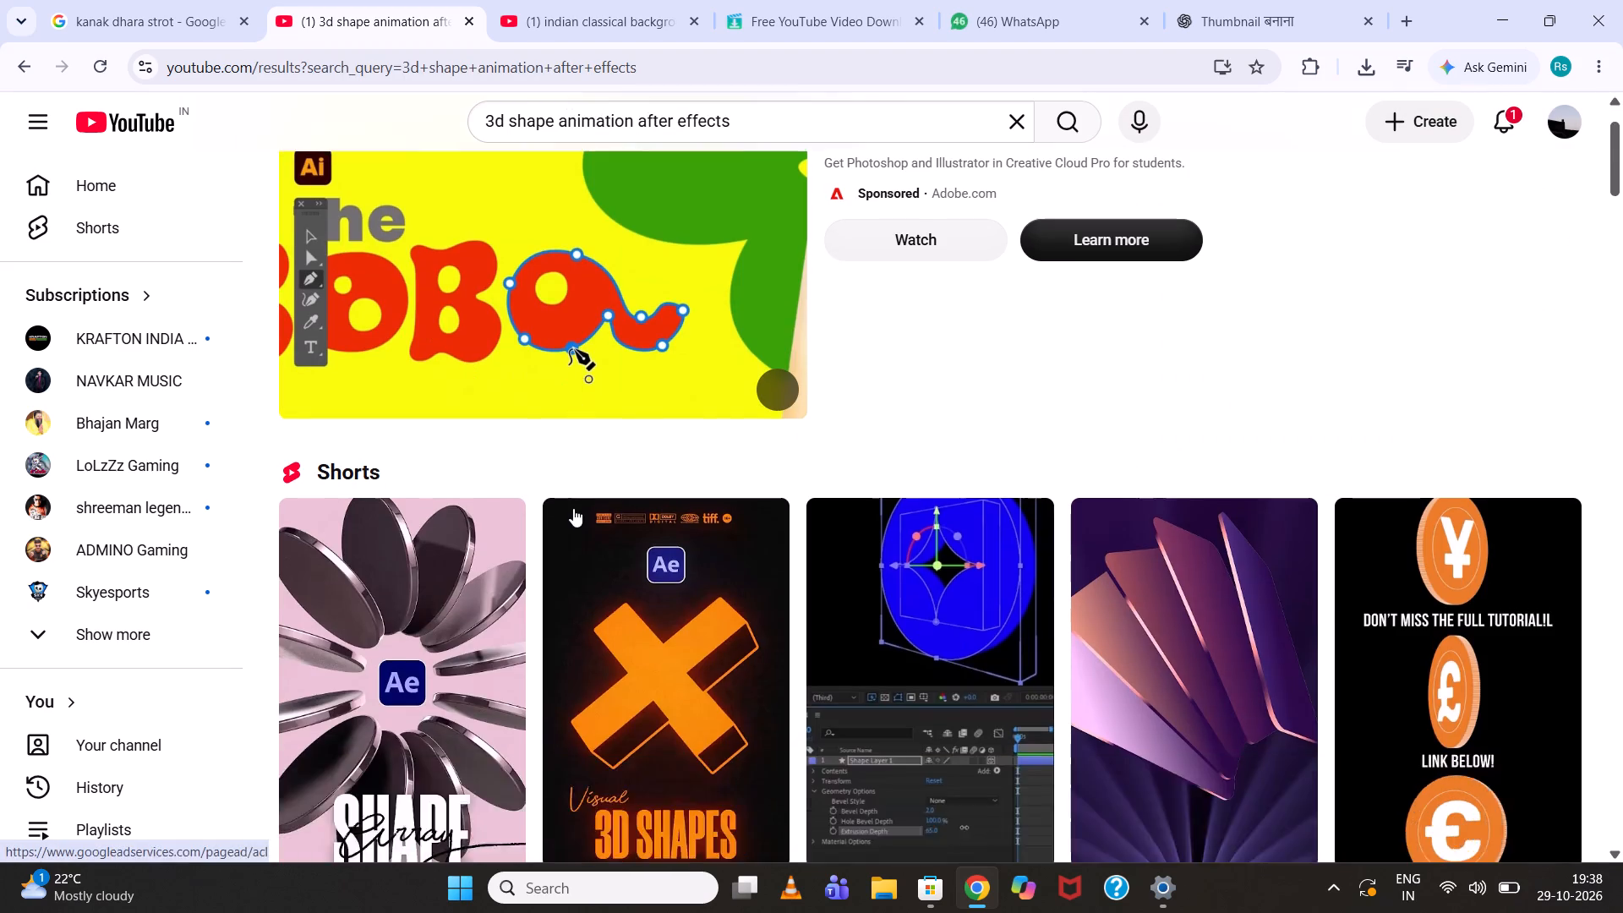
pyautogui.scroll(-1, 573, 508)
pyautogui.scroll(-1, 1222, 600)
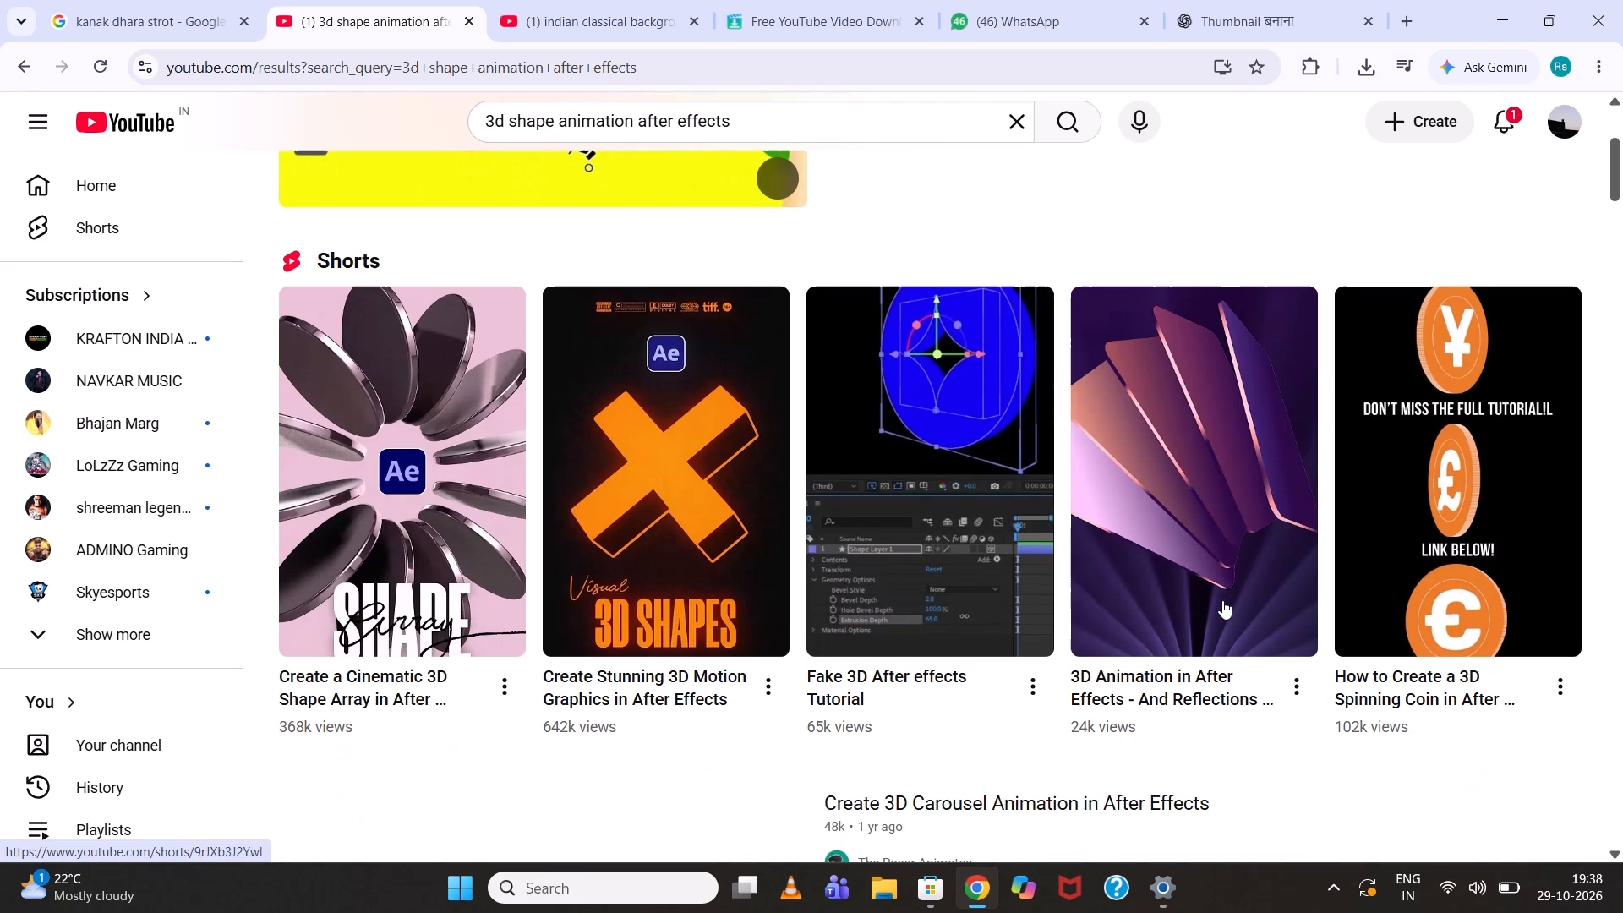
pyautogui.scroll(-3, 1222, 600)
pyautogui.scroll(-1, 966, 579)
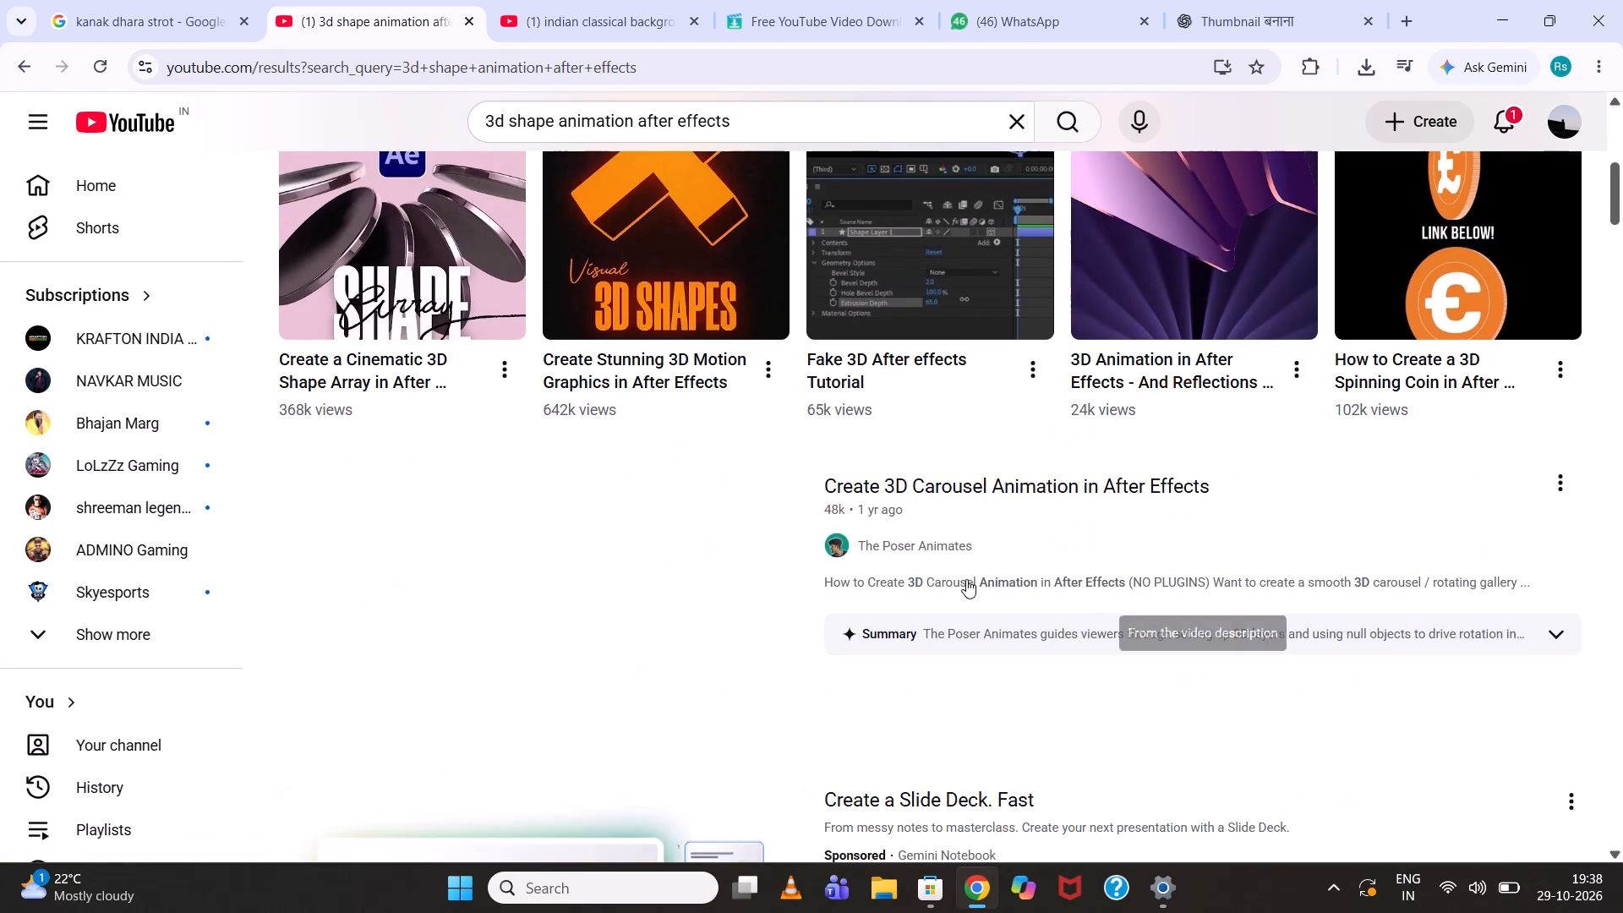
pyautogui.scroll(-5, 966, 579)
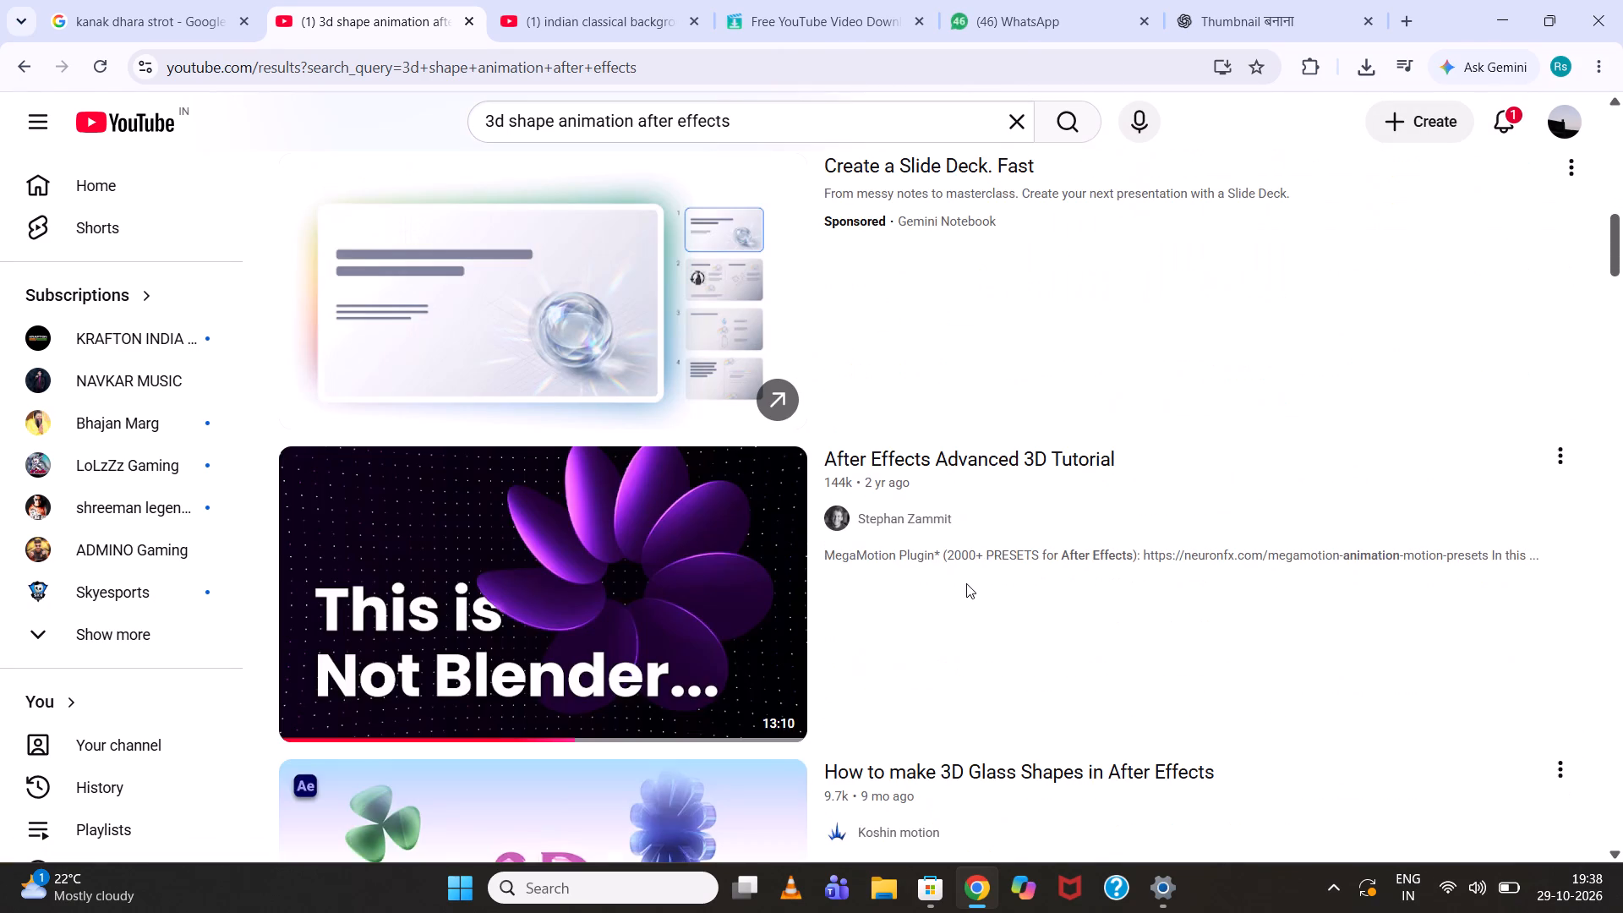
pyautogui.scroll(-7, 966, 583)
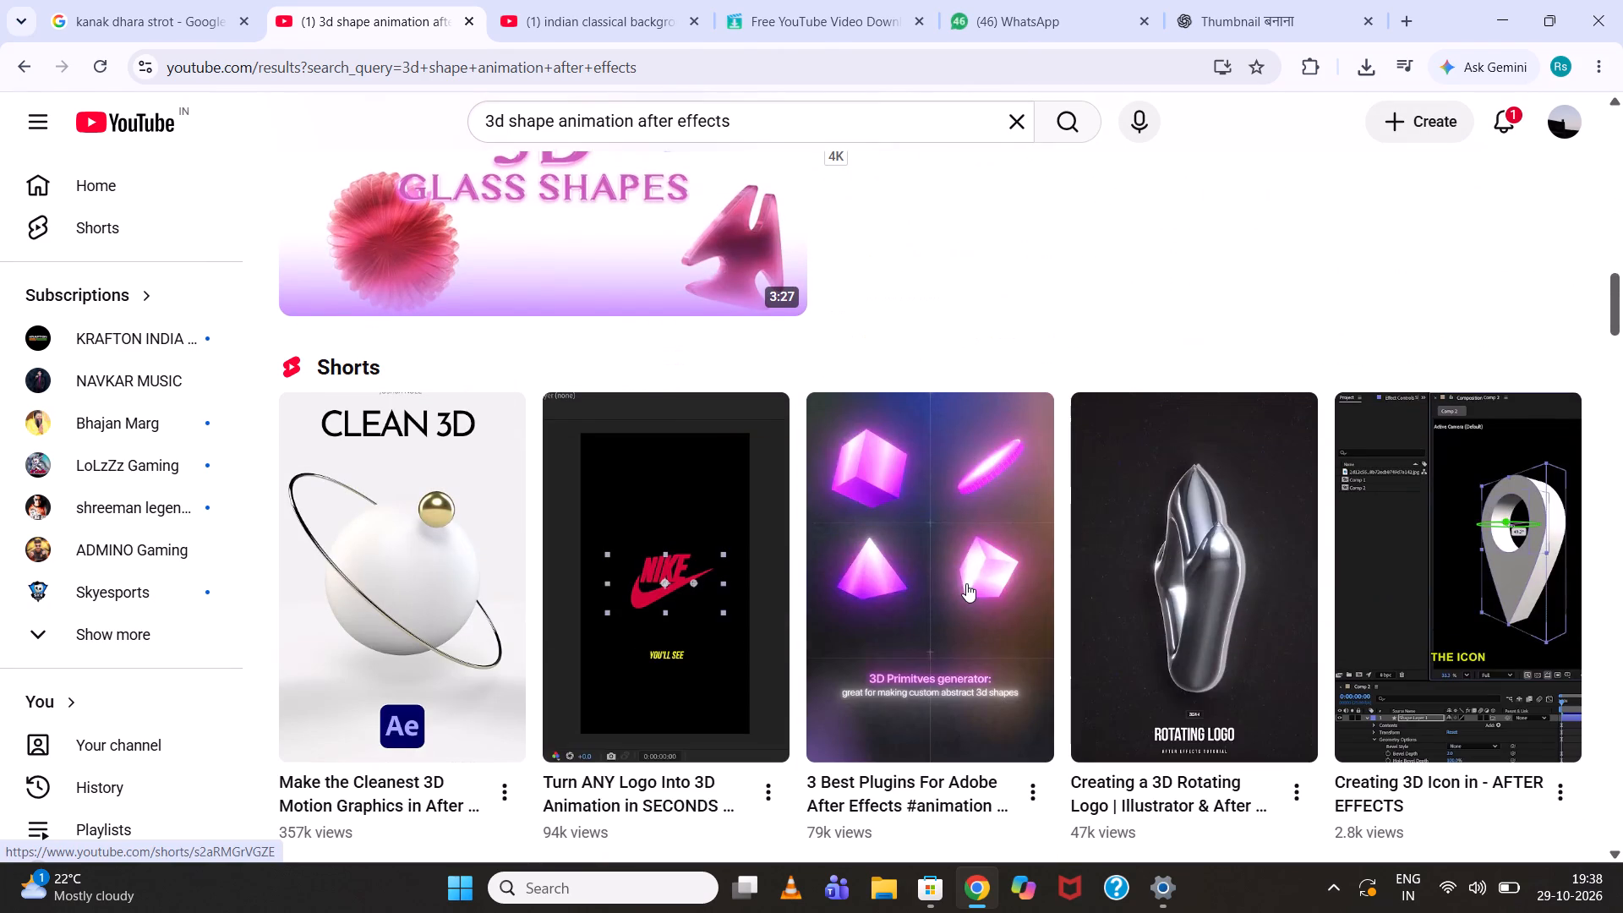
pyautogui.click(414, 539)
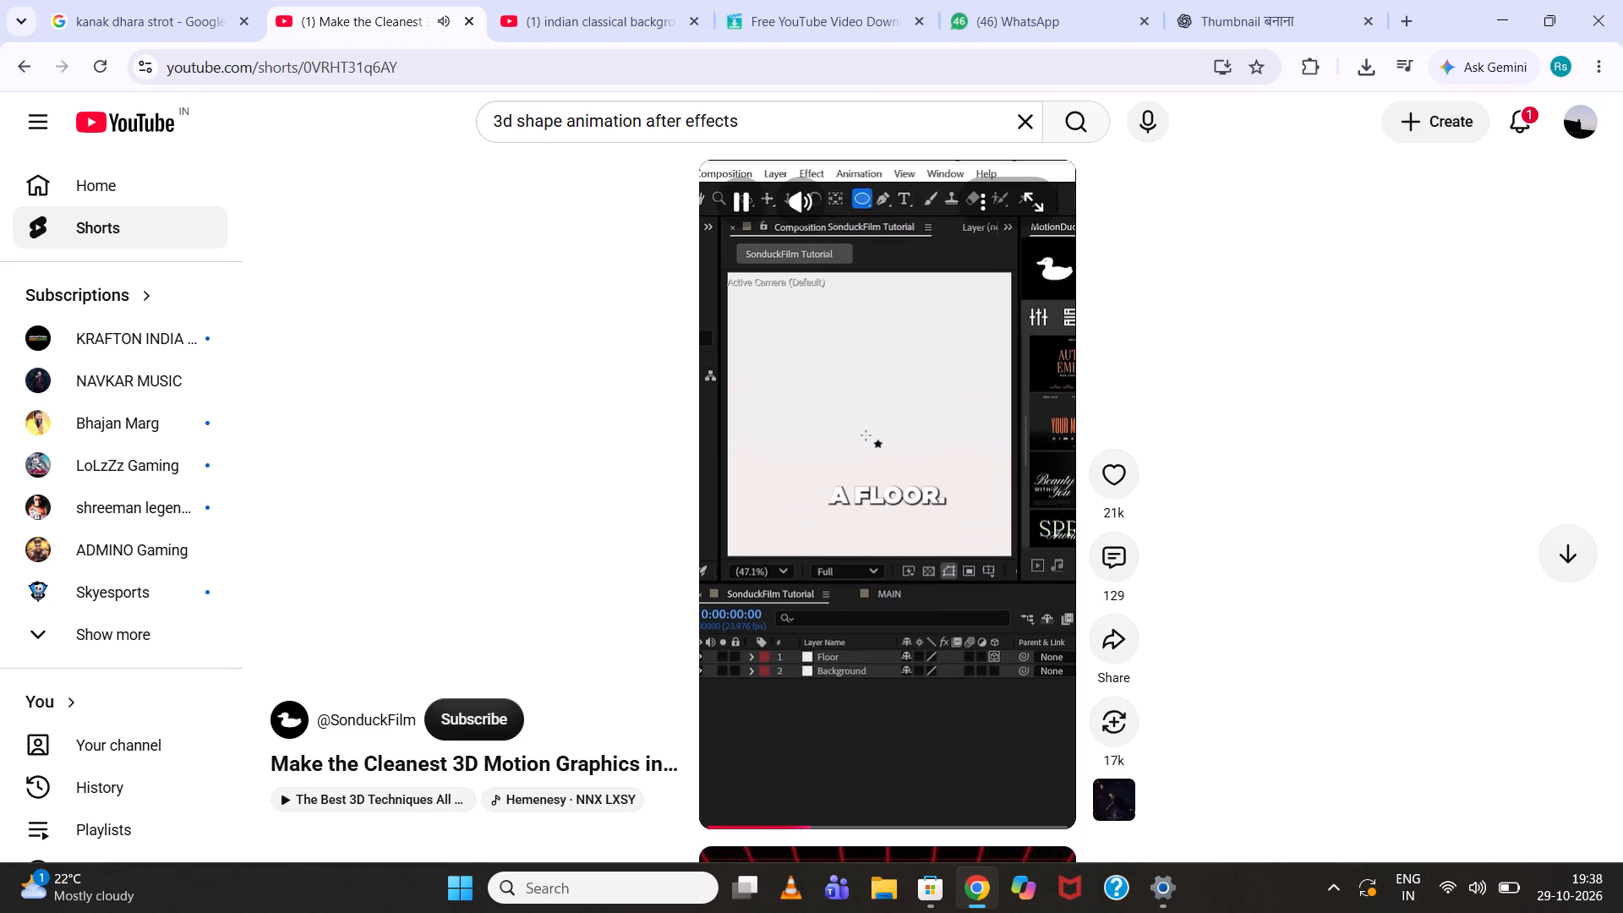
# Skip ahead to about 0:21 in the short, check its comments, and return to the search results.
pyautogui.click(860, 828)
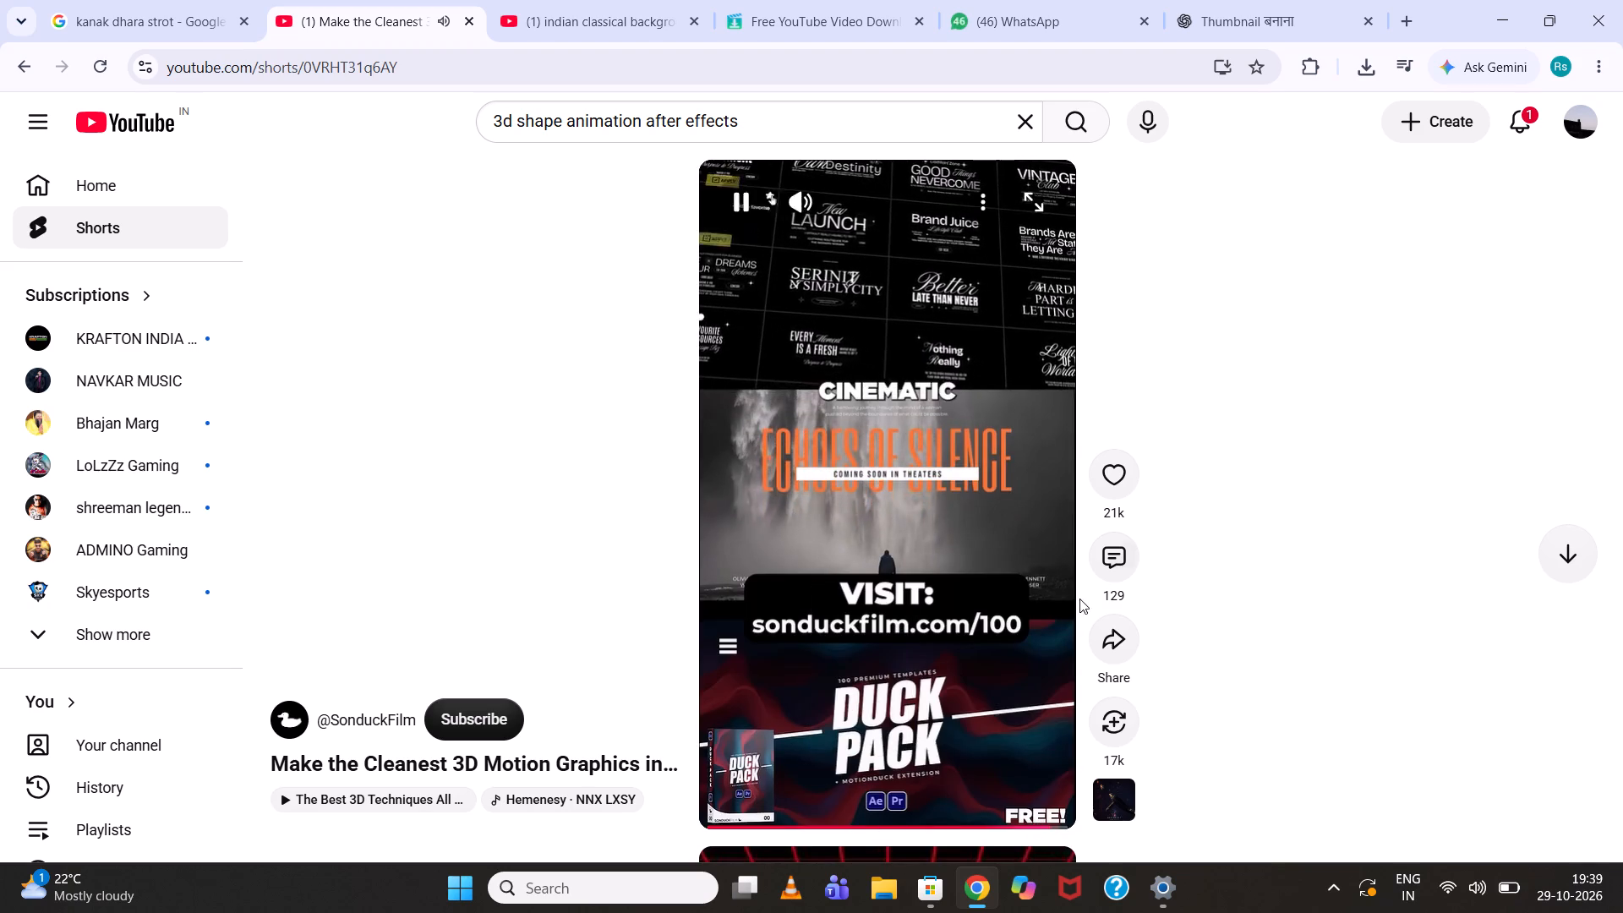
pyautogui.click(1115, 581)
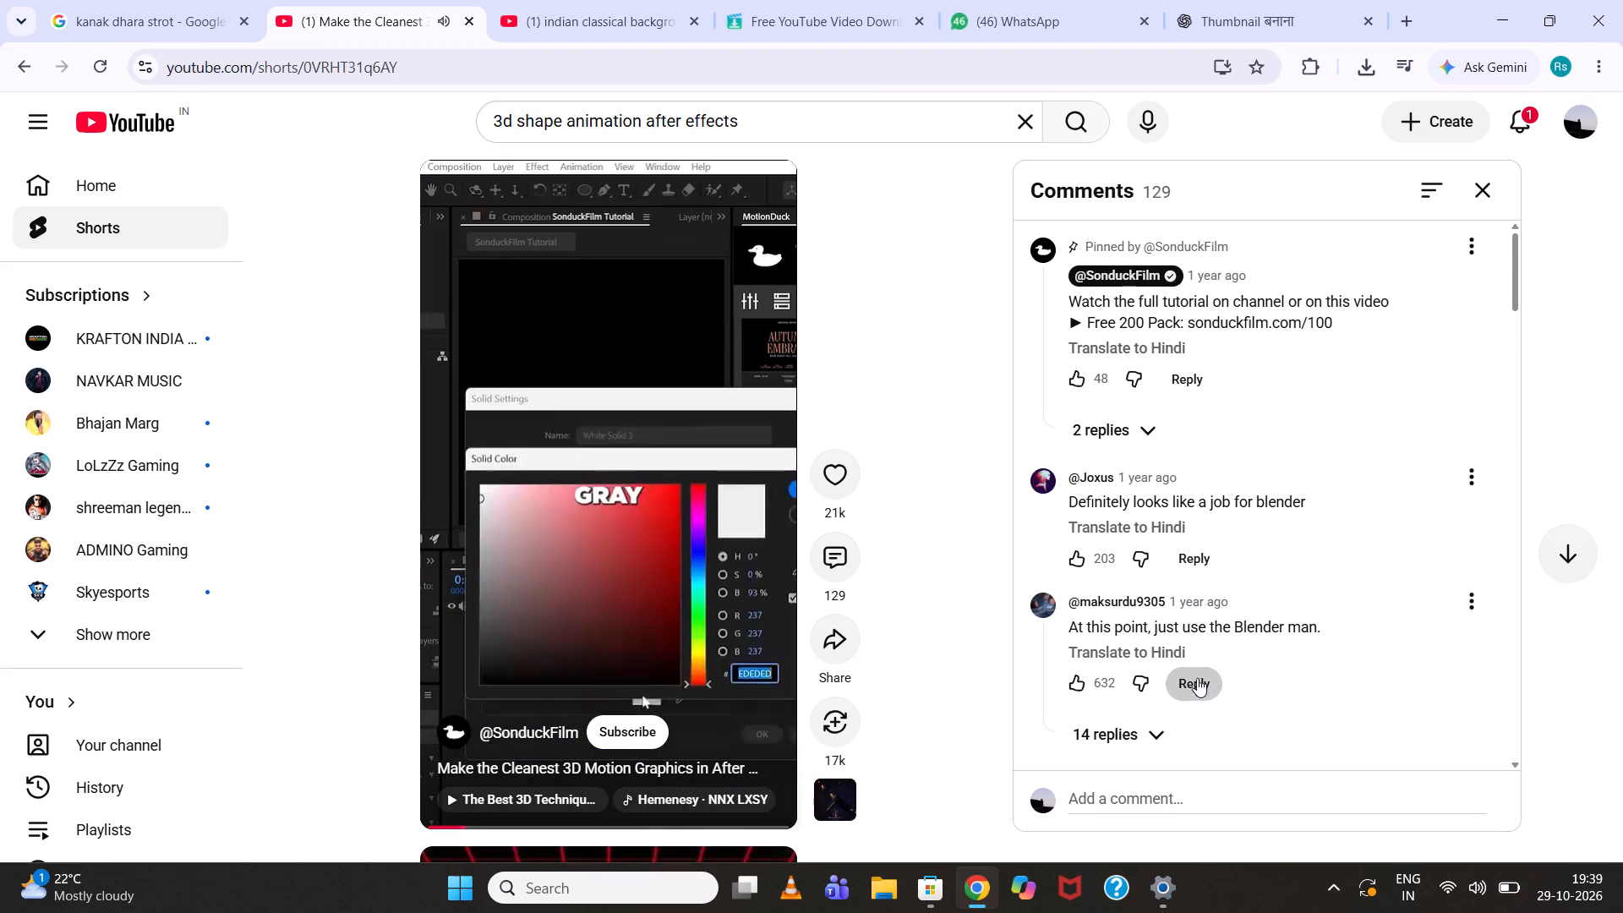
pyautogui.click(35, 70)
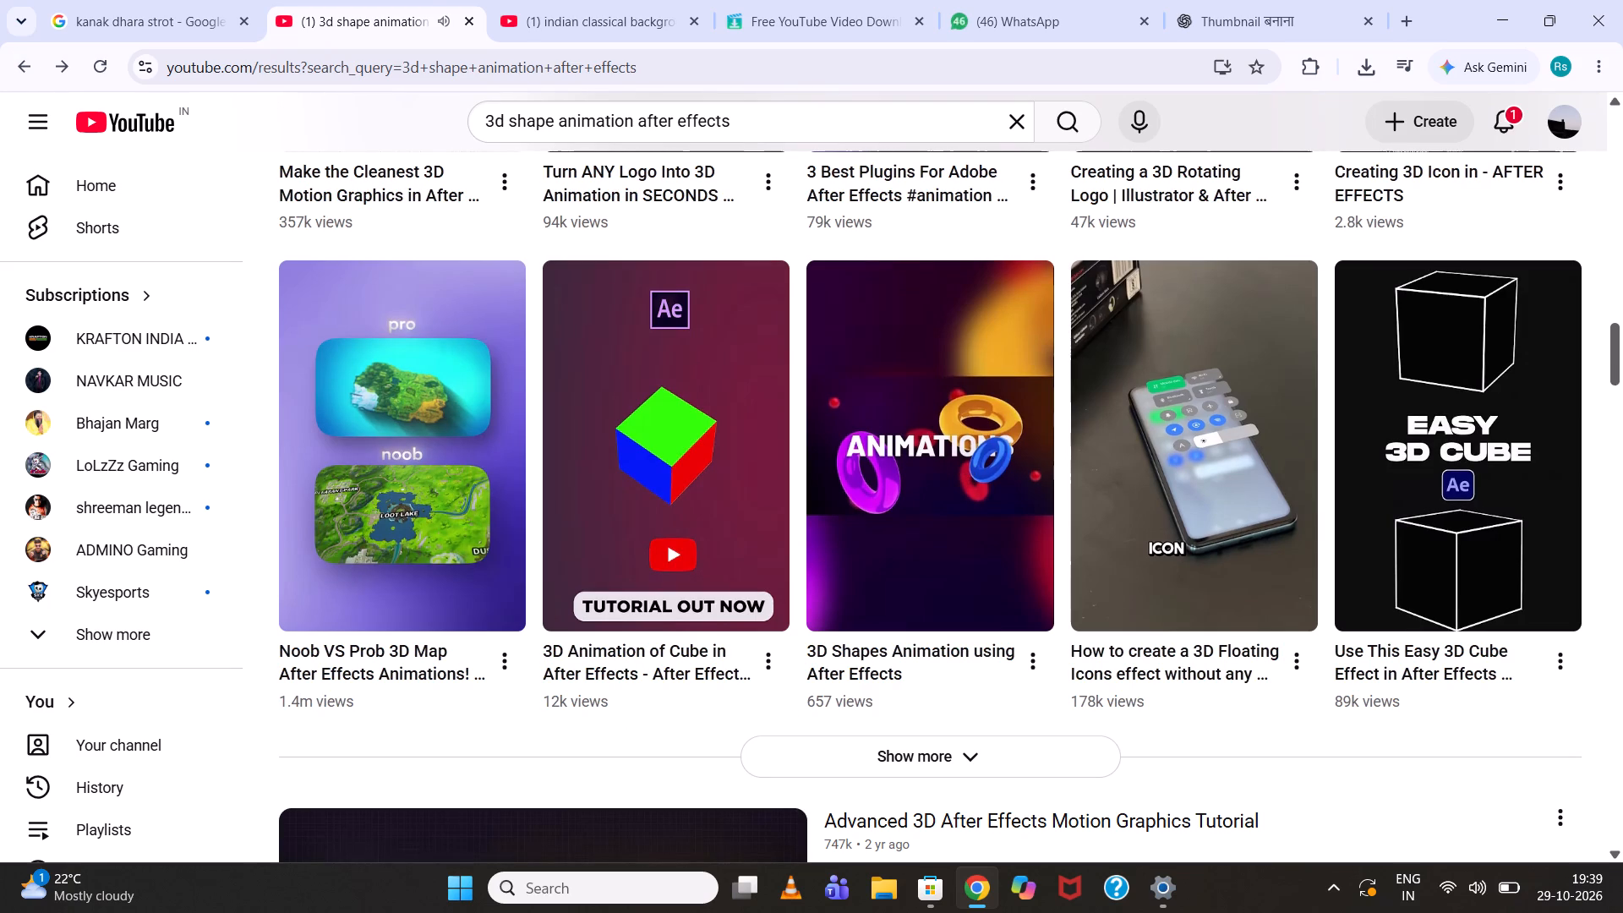
# Refine the YouTube search to "3d shape path animation after effects".
pyautogui.moveTo(746, 123); pyautogui.dragTo(552, 128)
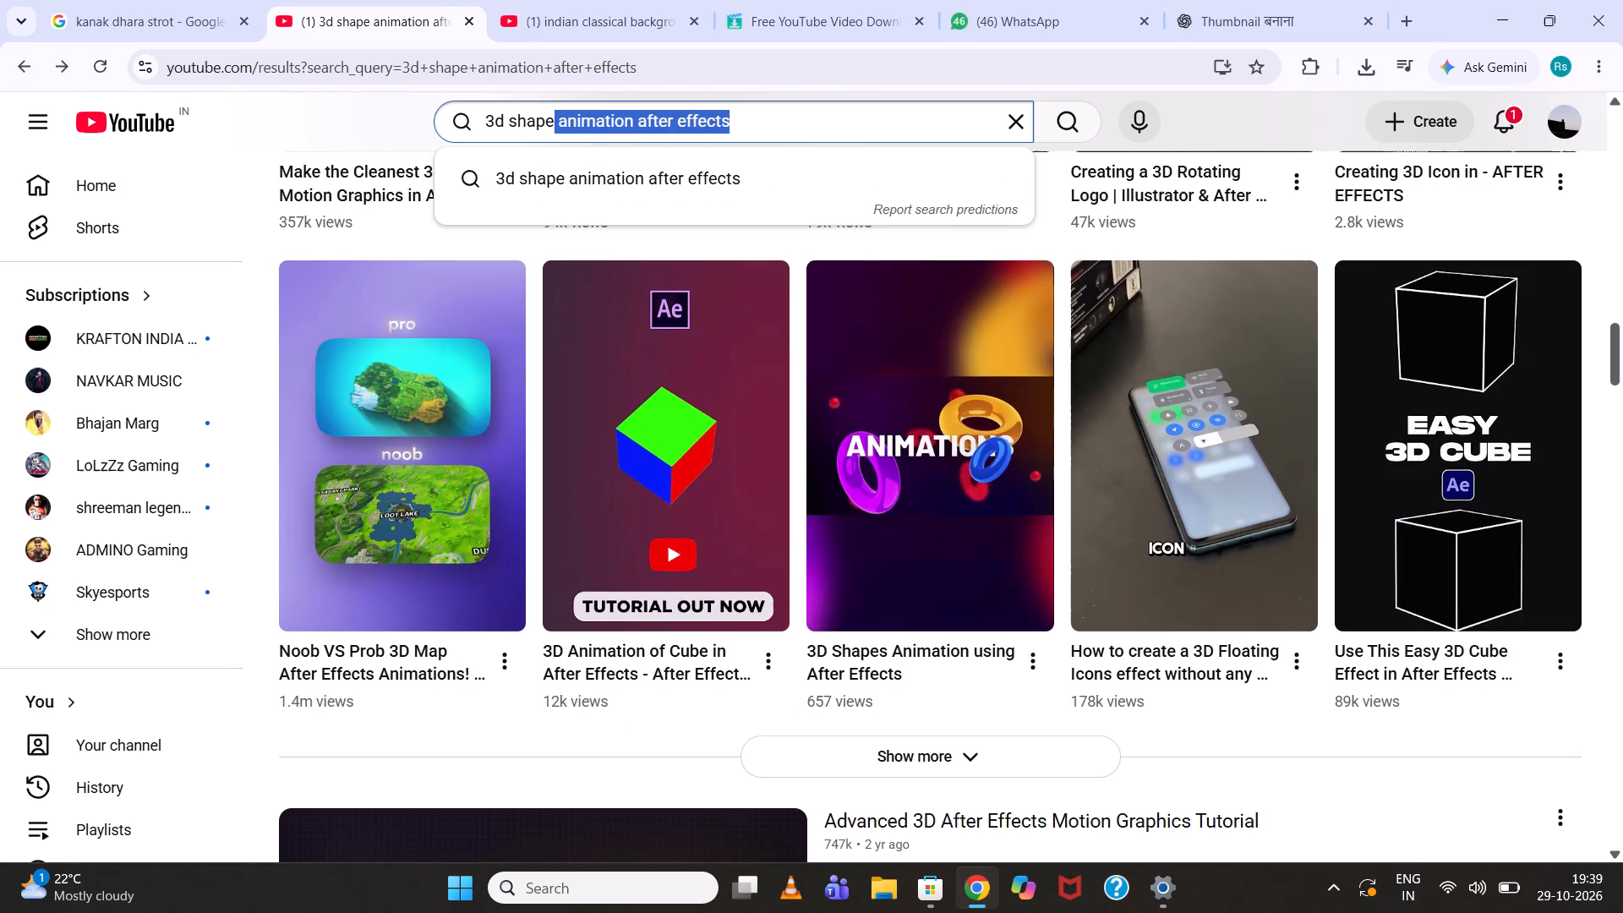
pyautogui.moveTo(552, 128); pyautogui.dragTo(559, 128)
pyautogui.write('path')
pyautogui.press('space')
pyautogui.write('animation after effects')
pyautogui.press('Return')
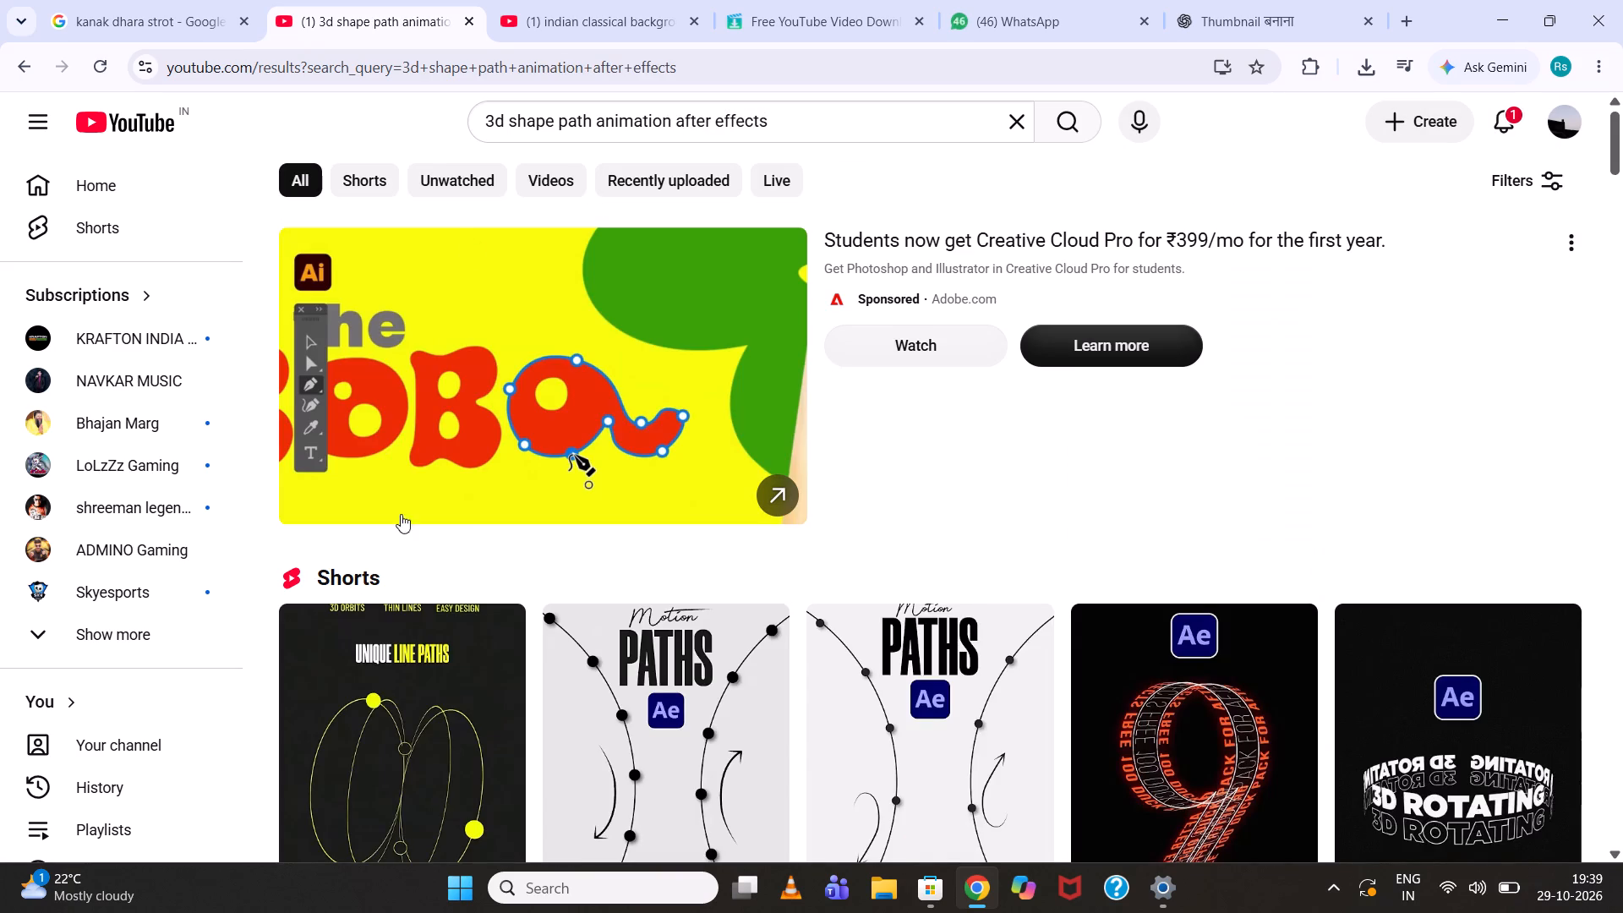
# Browse the new results and play QuickVFX's video "After Effects Tutorial: Get an object to follow a 3D path".
pyautogui.scroll(-3, 1307, 446)
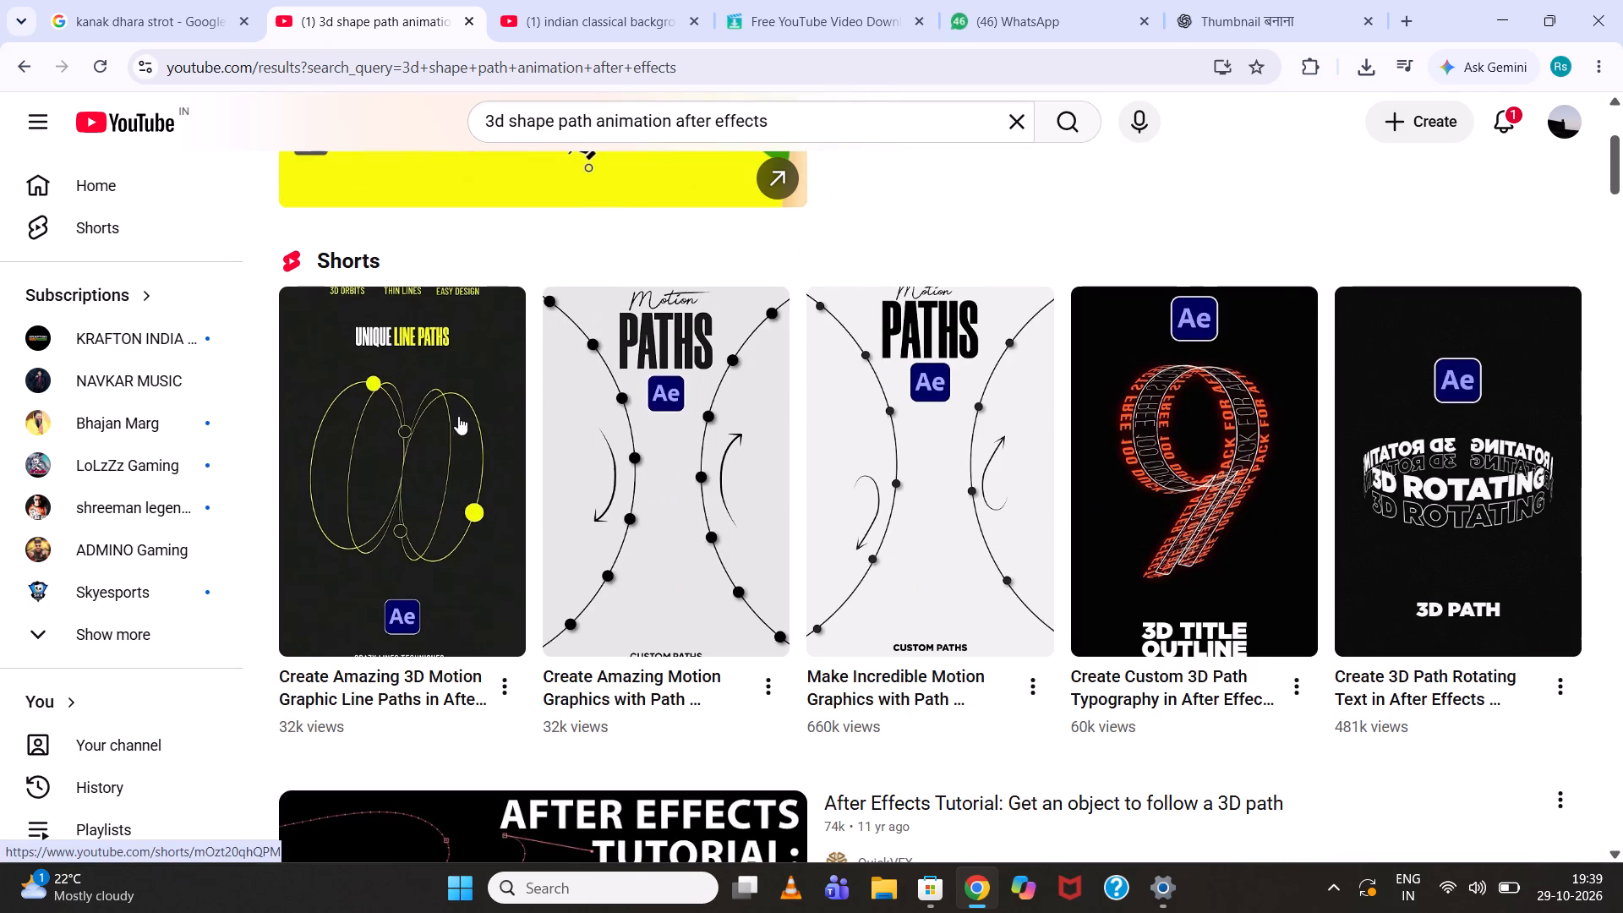
pyautogui.scroll(-4, 479, 409)
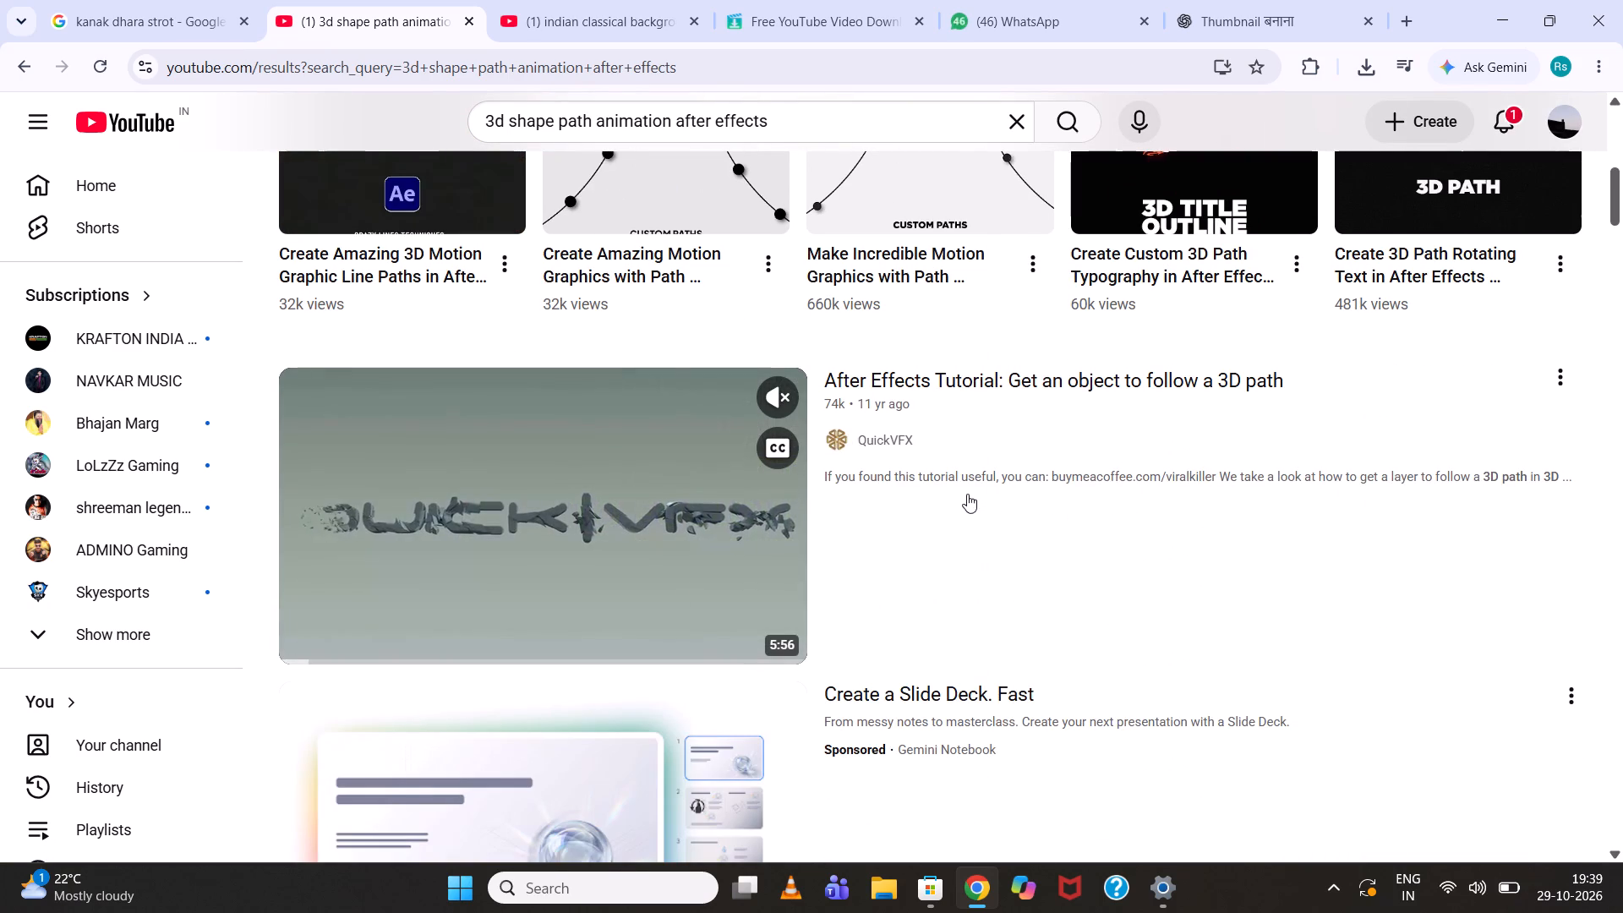
pyautogui.click(975, 558)
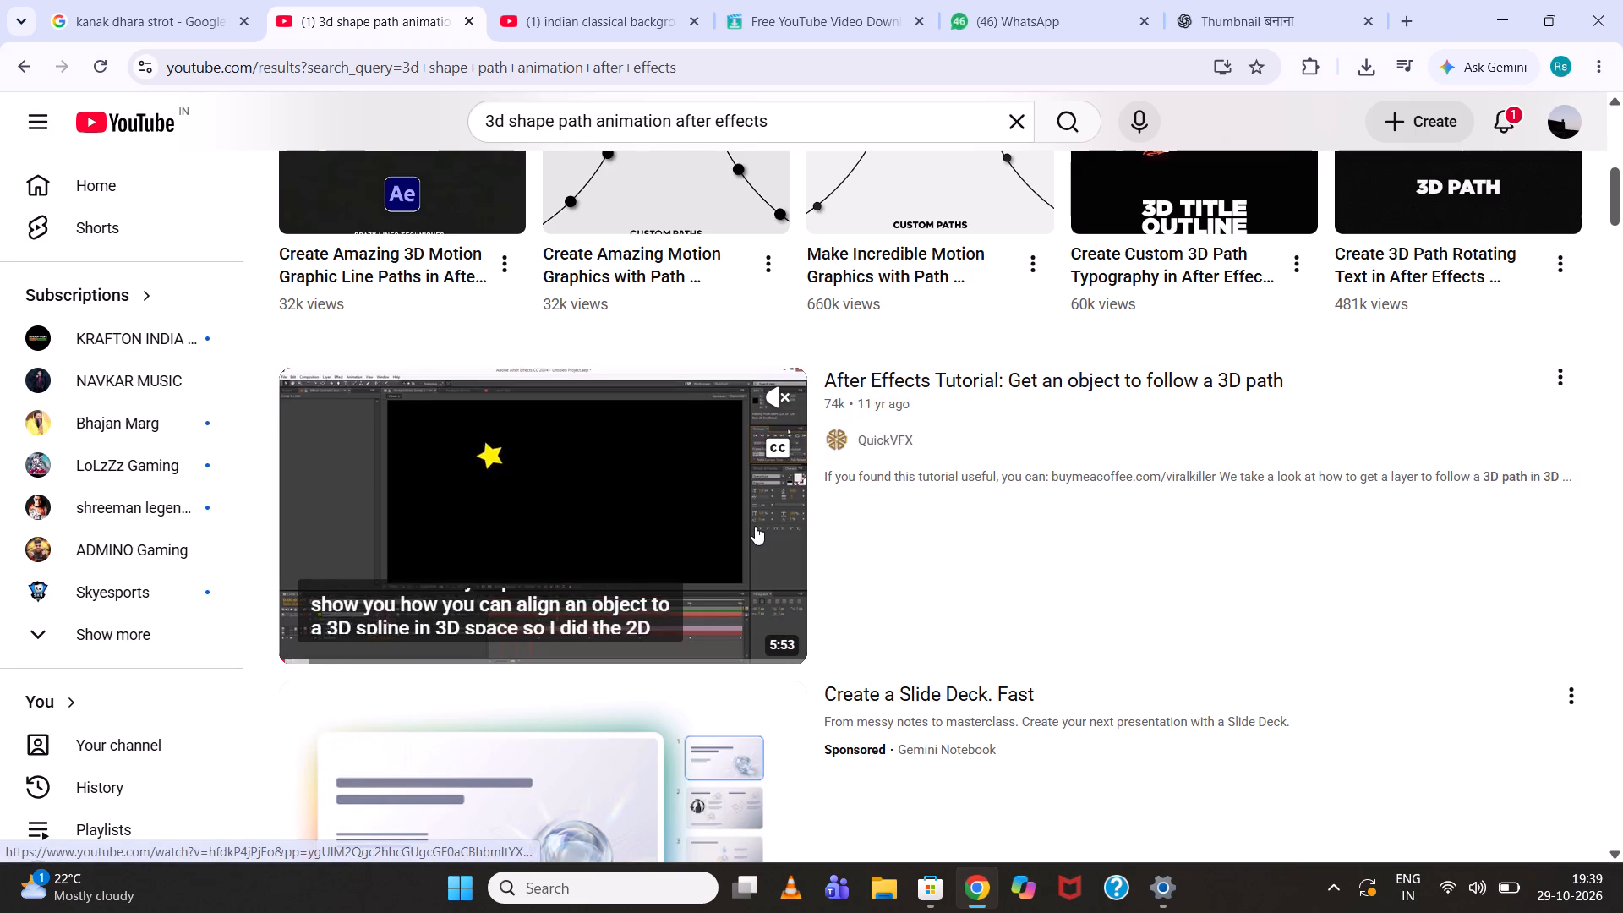
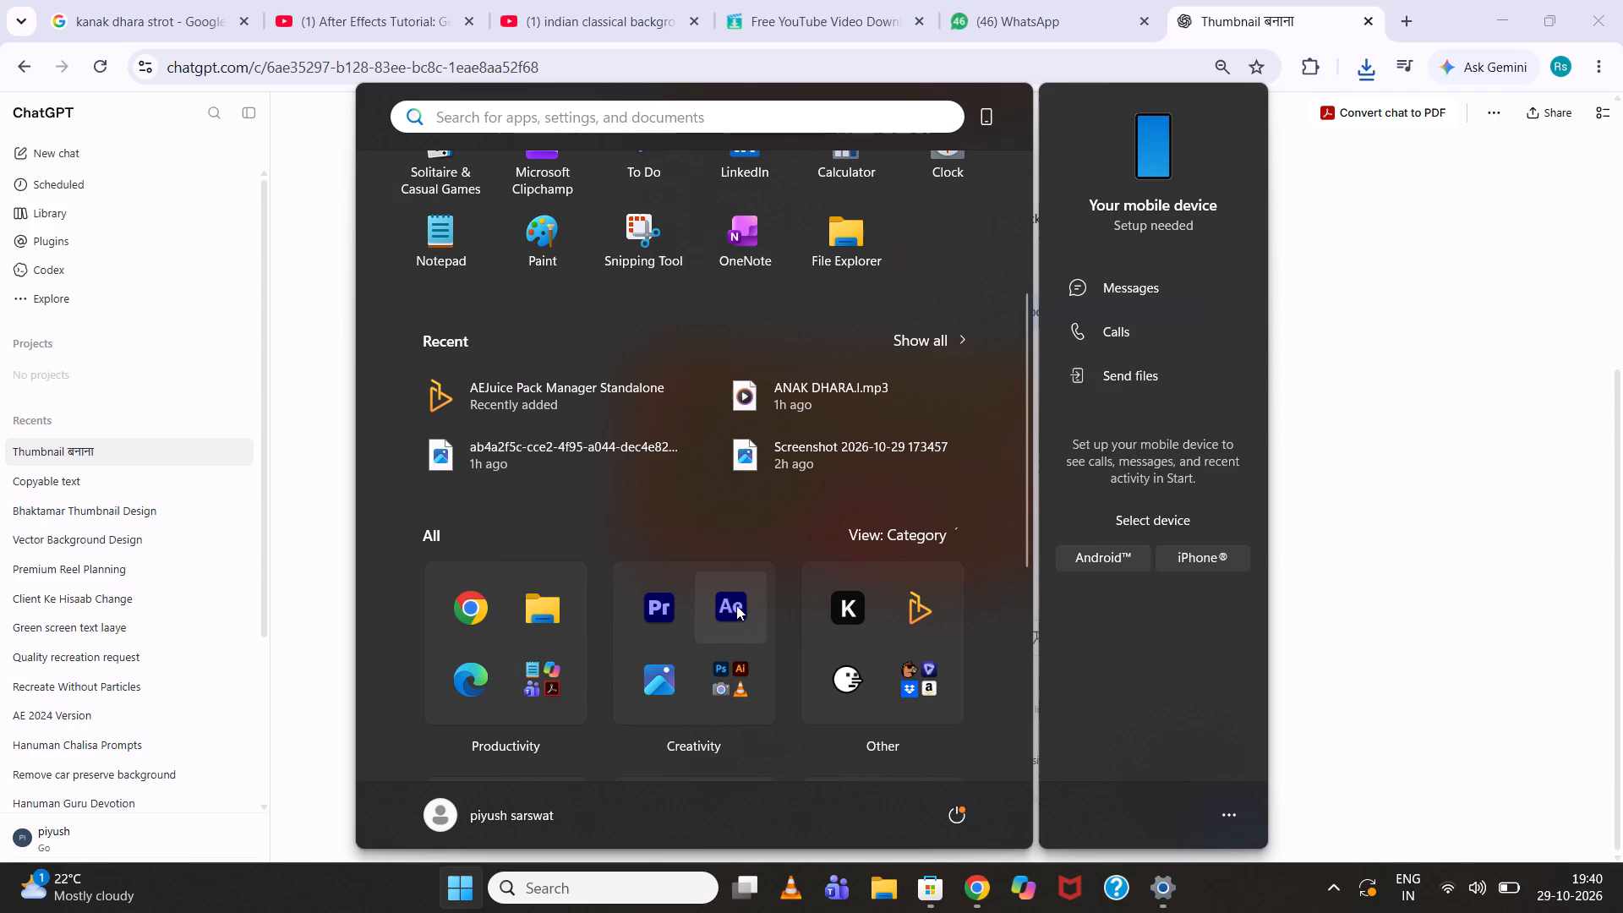
pyautogui.click(713, 659)
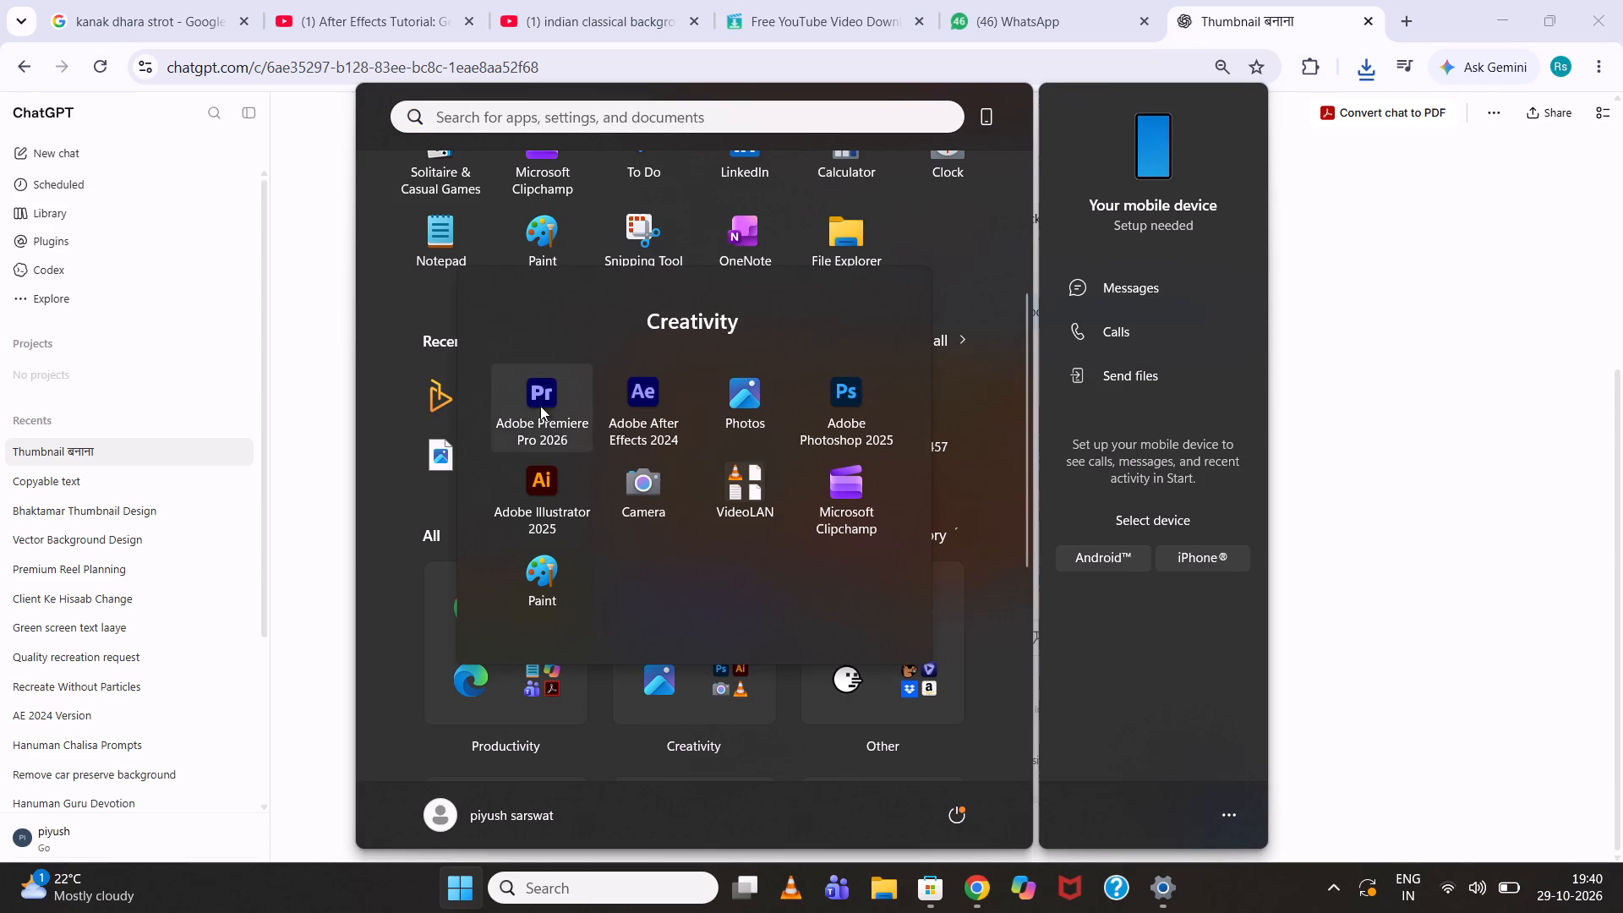
pyautogui.click(822, 421)
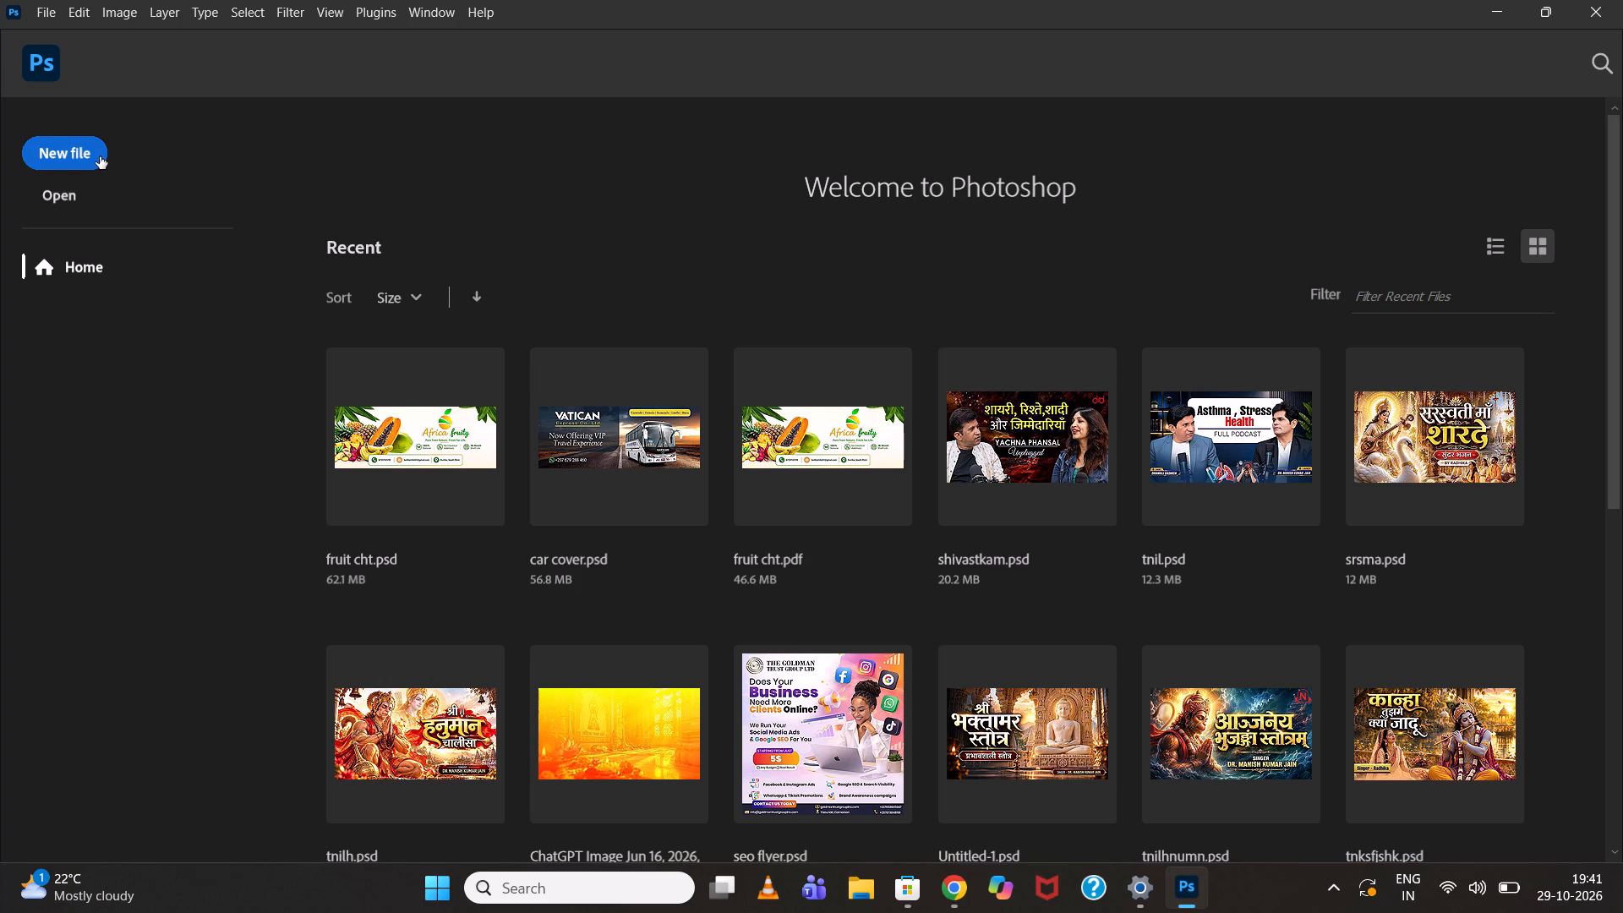
# Create a new blank document from the recent 1280 x 720 px, 72 ppi preset.
pyautogui.click(100, 156)
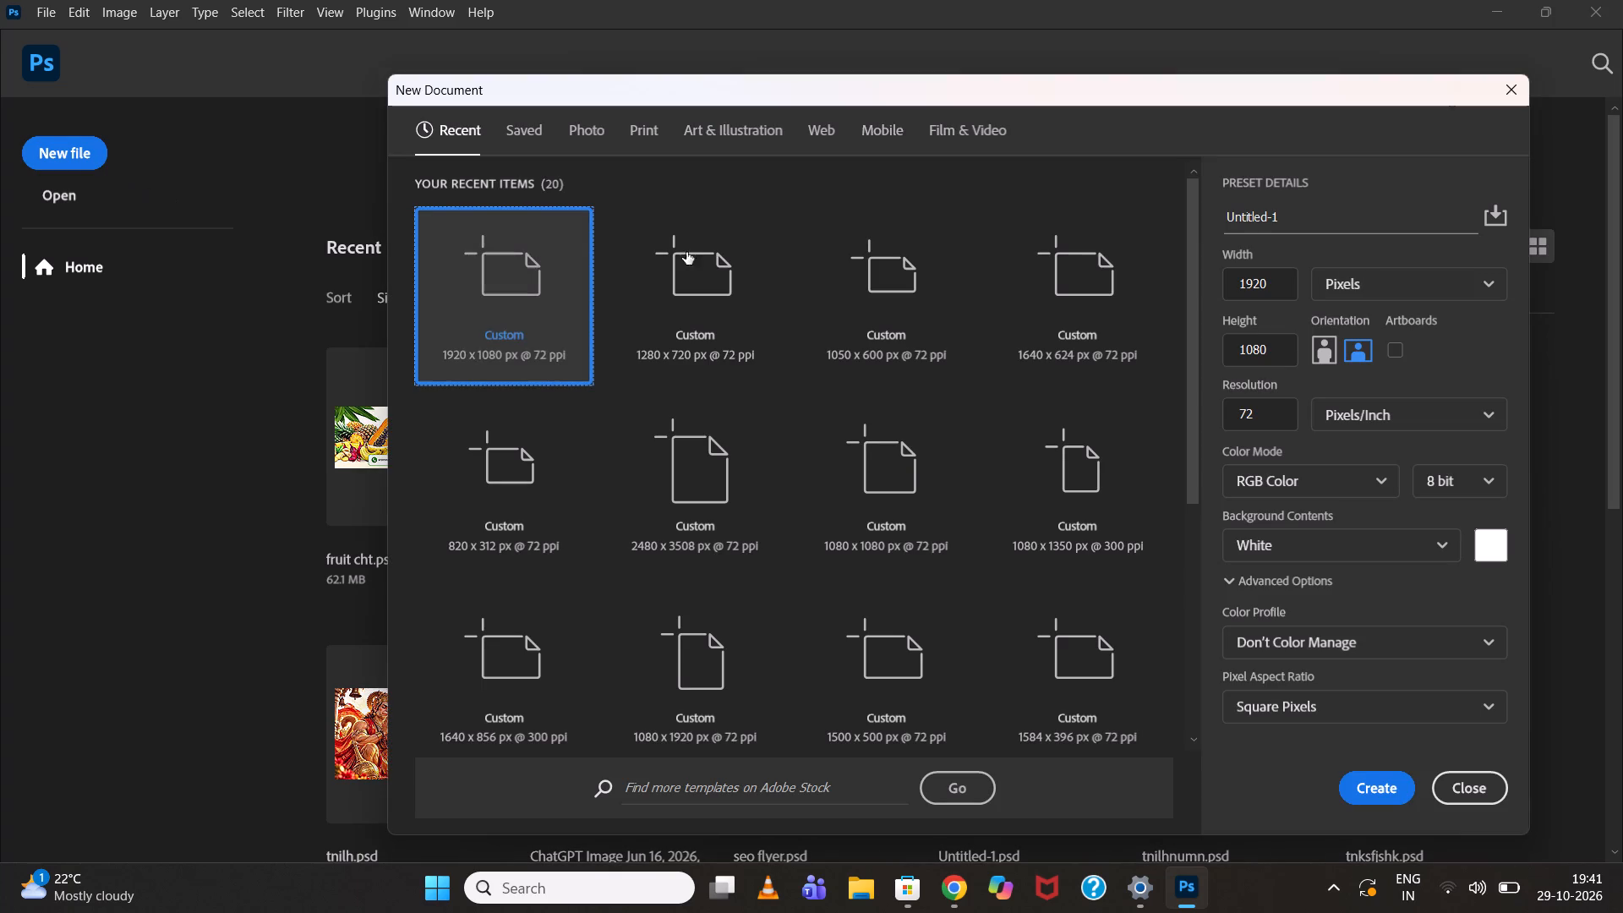
pyautogui.click(855, 276)
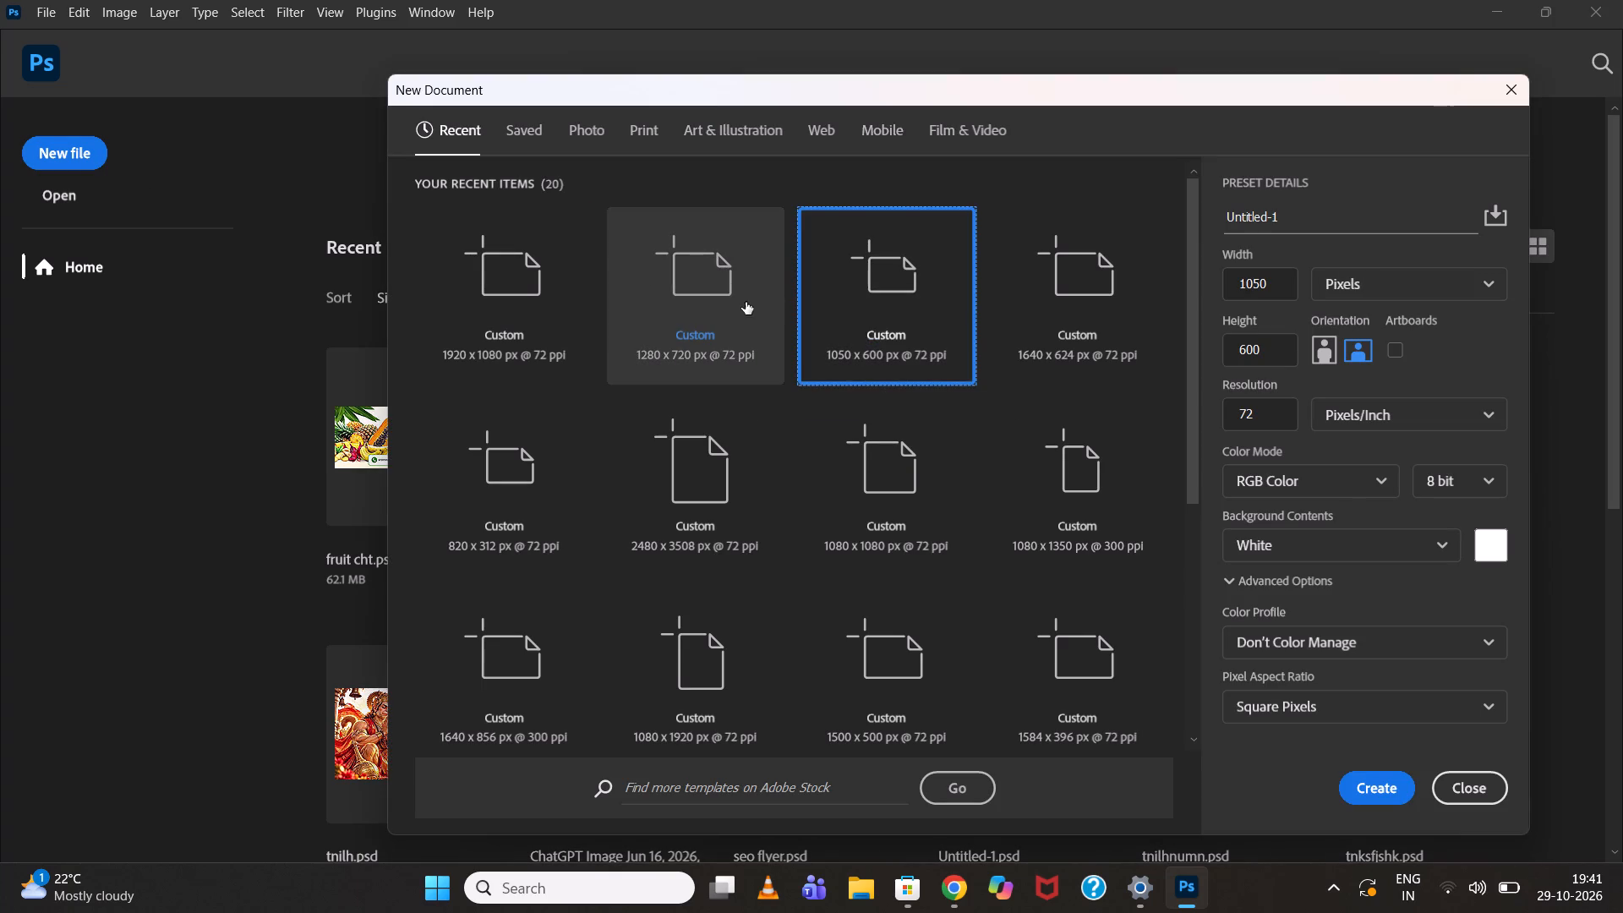
pyautogui.click(746, 302)
pyautogui.click(1383, 797)
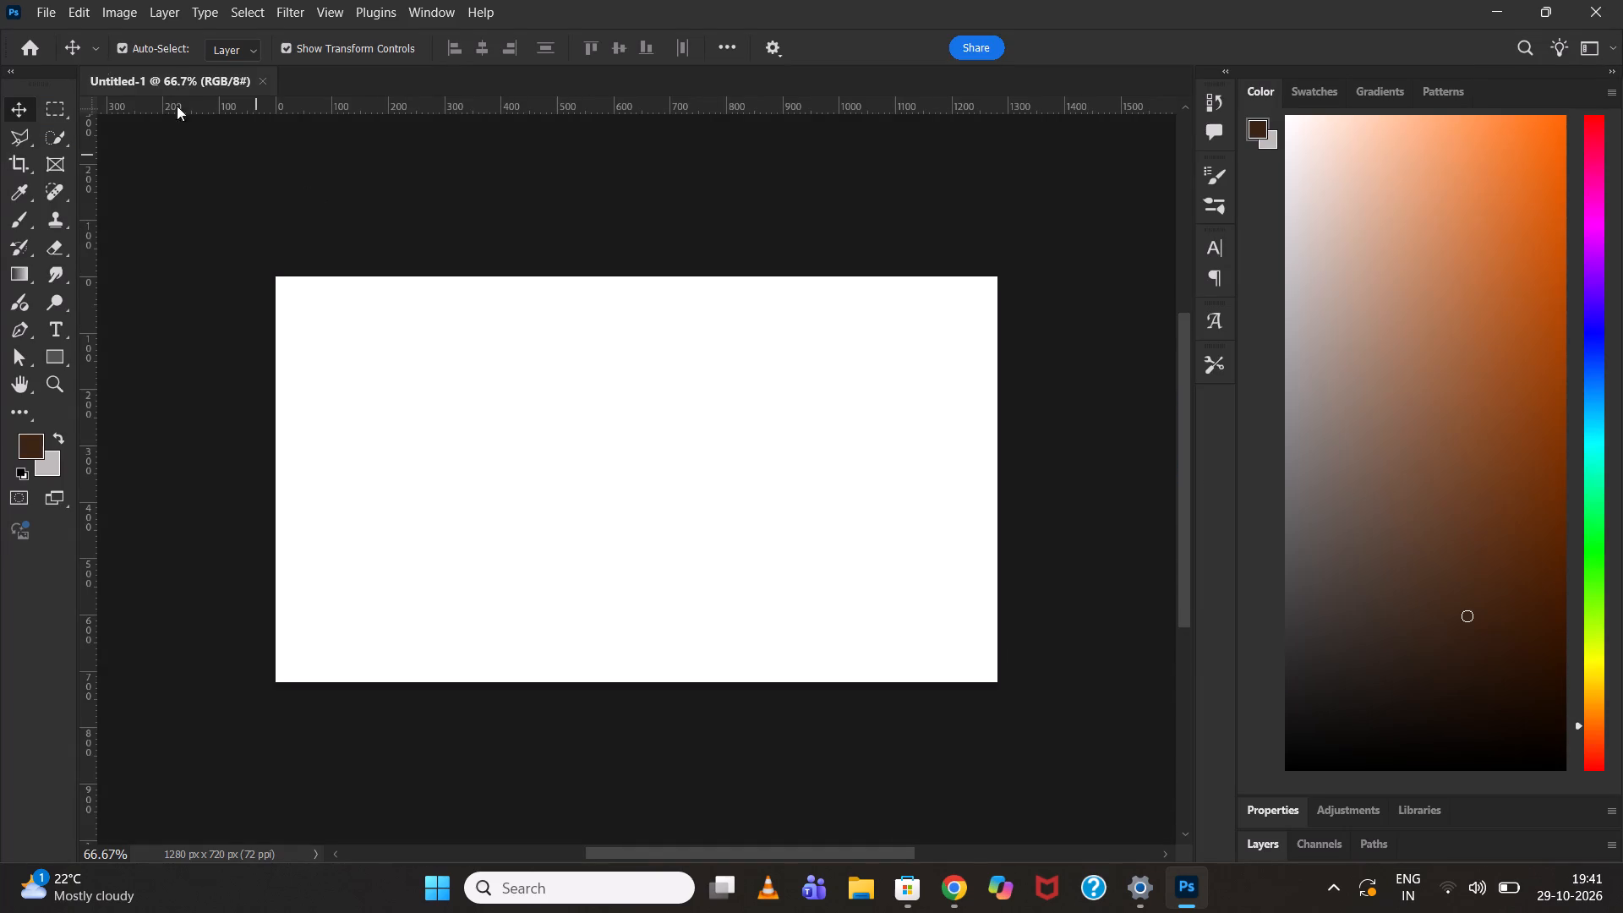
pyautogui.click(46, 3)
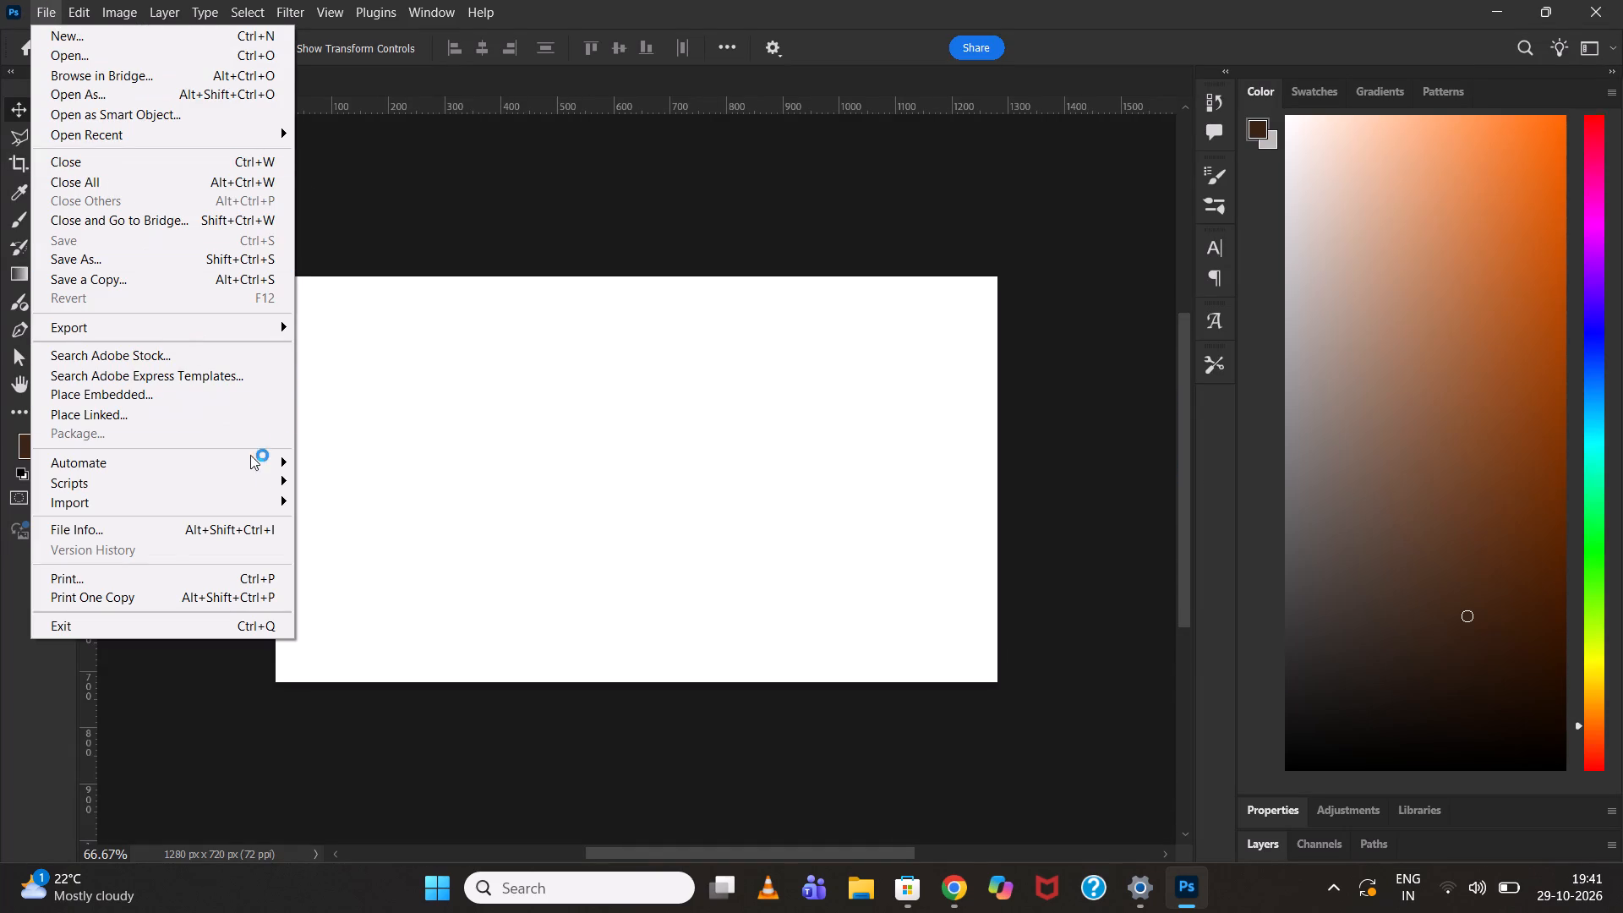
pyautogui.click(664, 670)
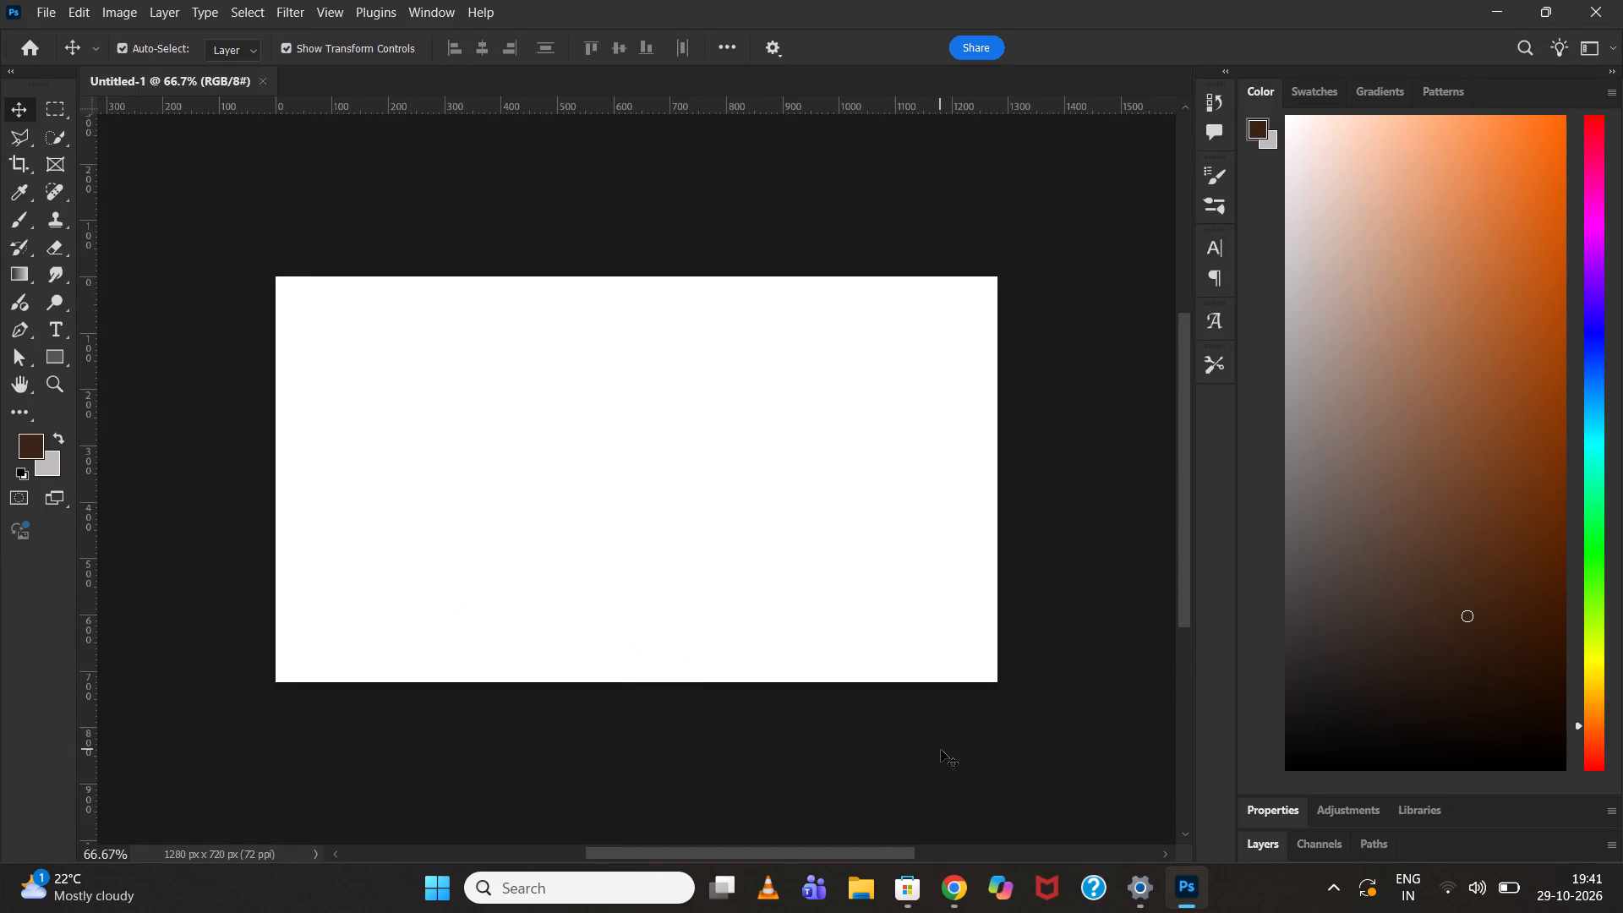
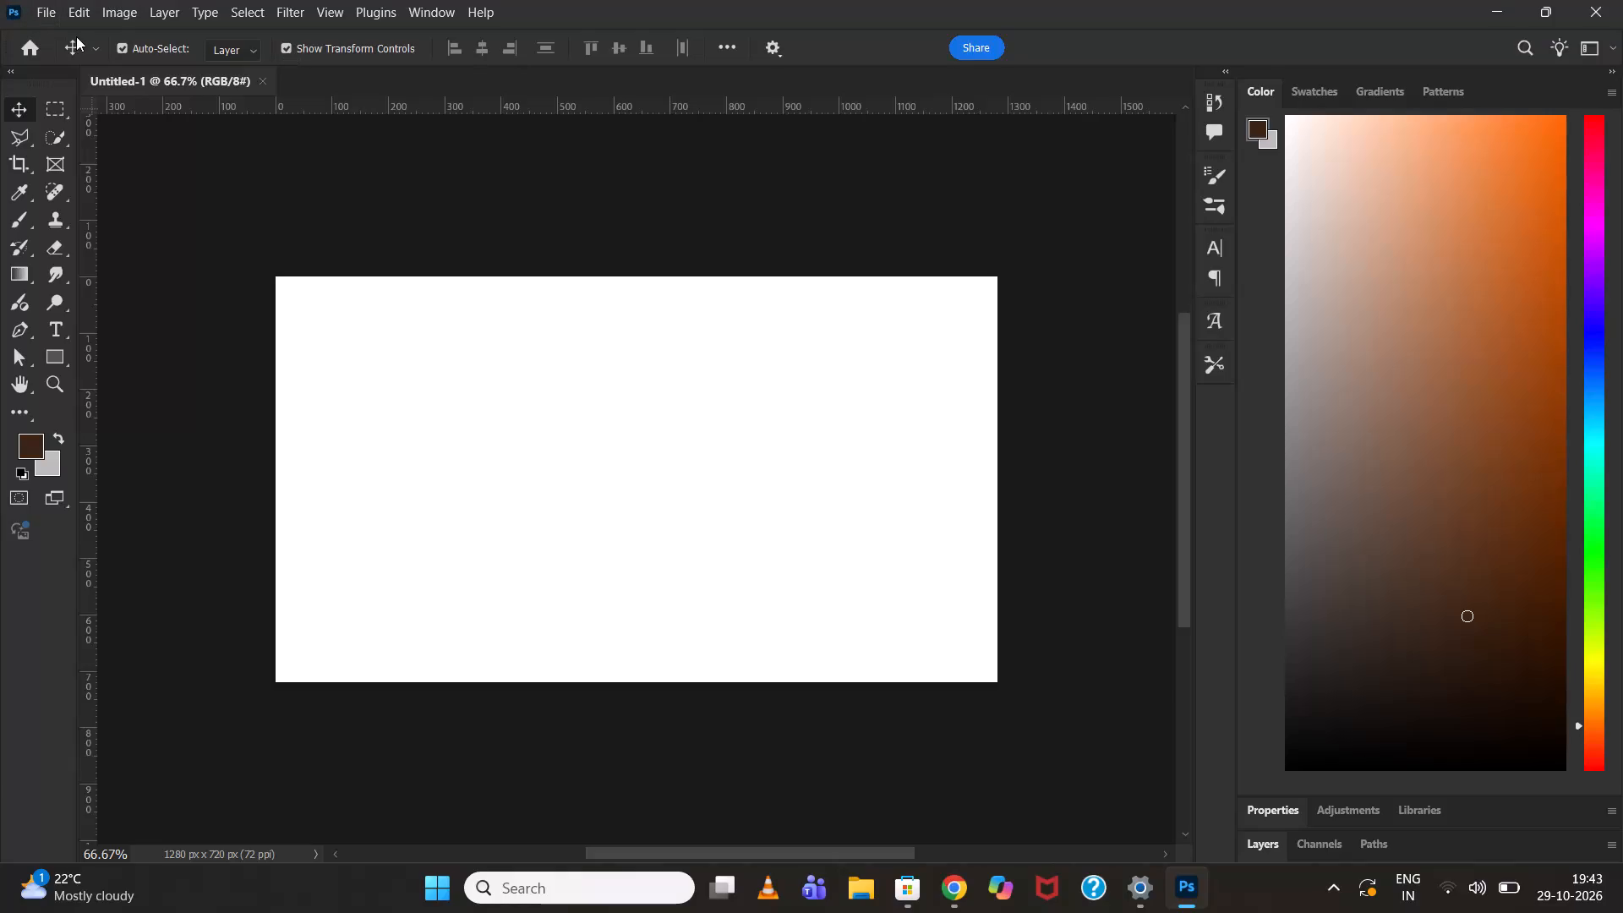
# Place the downloaded श्री कनकधारा स्तोत्र thumbnail image as an embedded object filling the blank canvas.
pyautogui.click(35, 0)
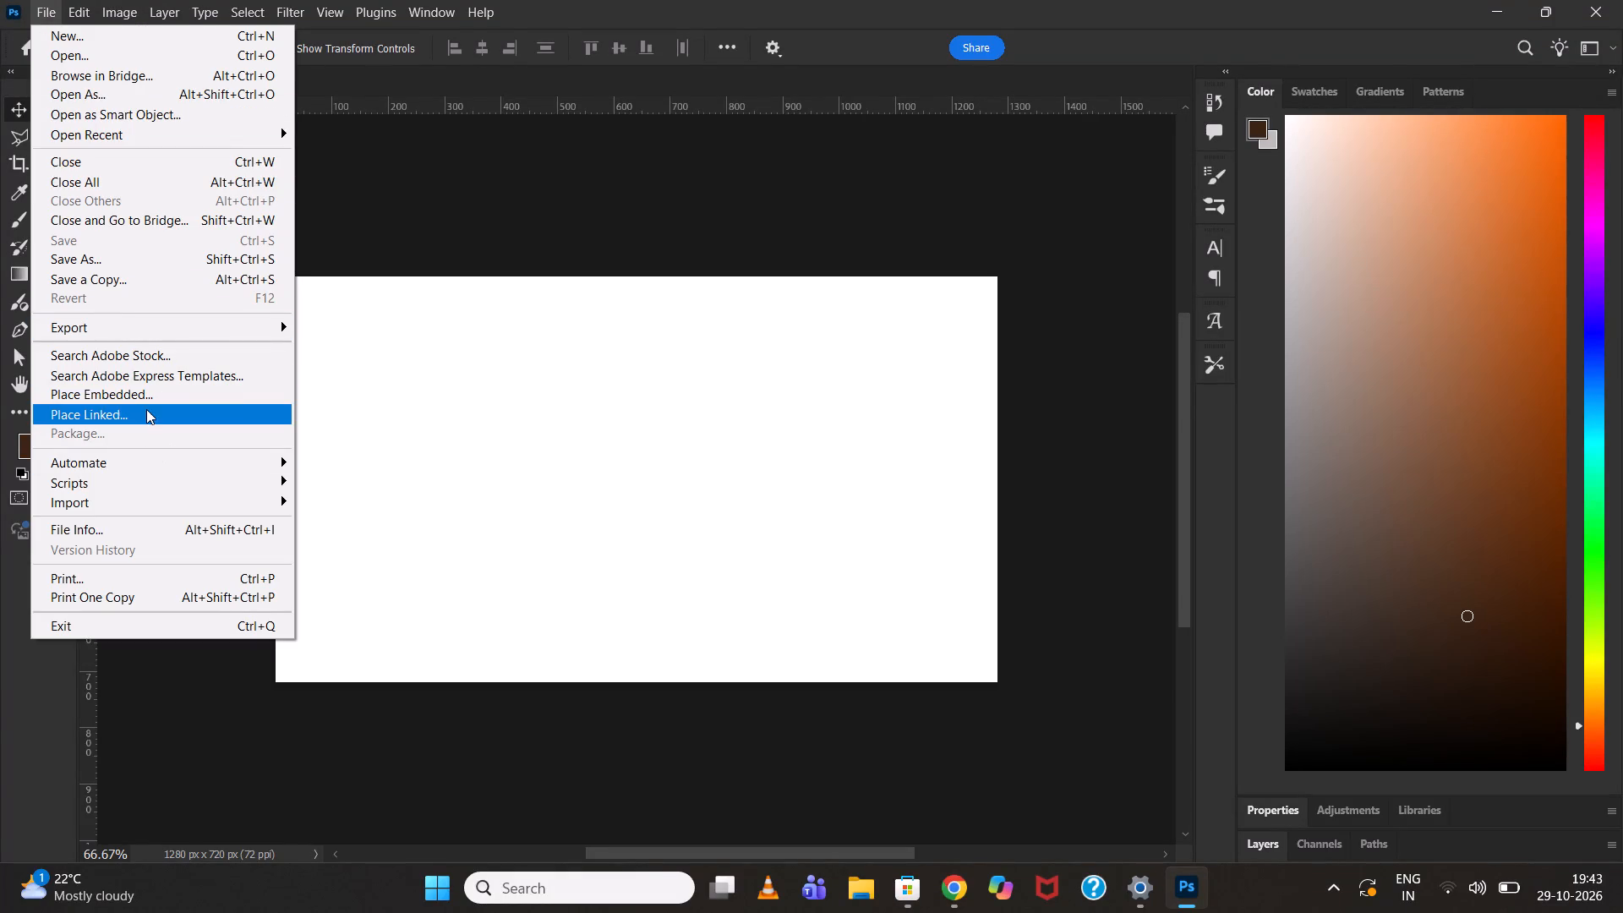
pyautogui.click(144, 396)
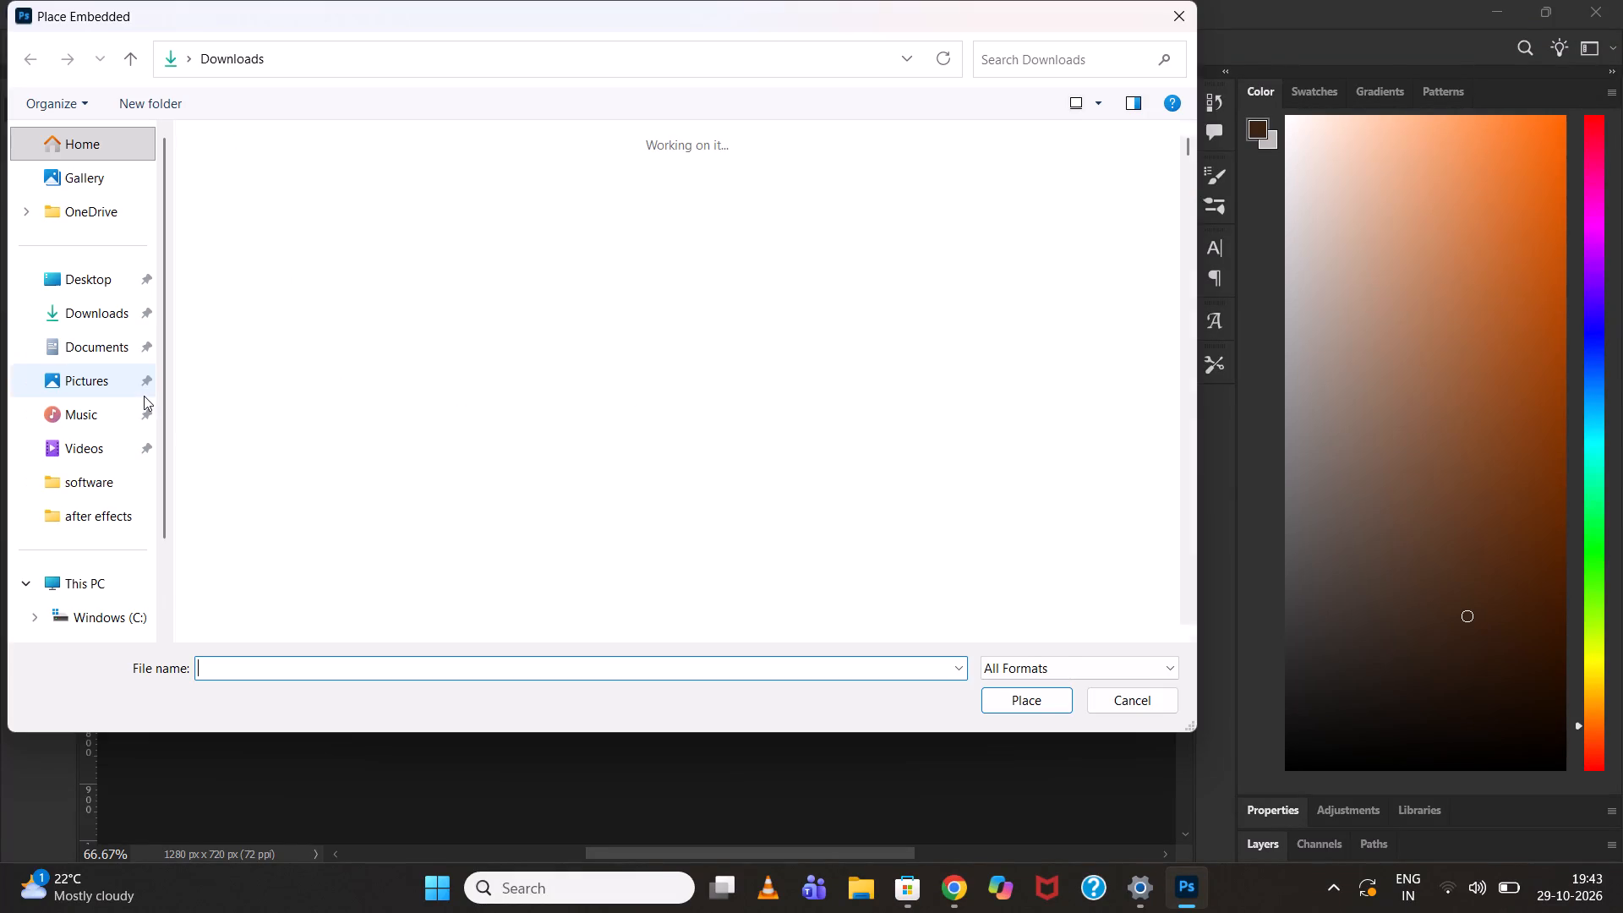
pyautogui.doubleClick(271, 298)
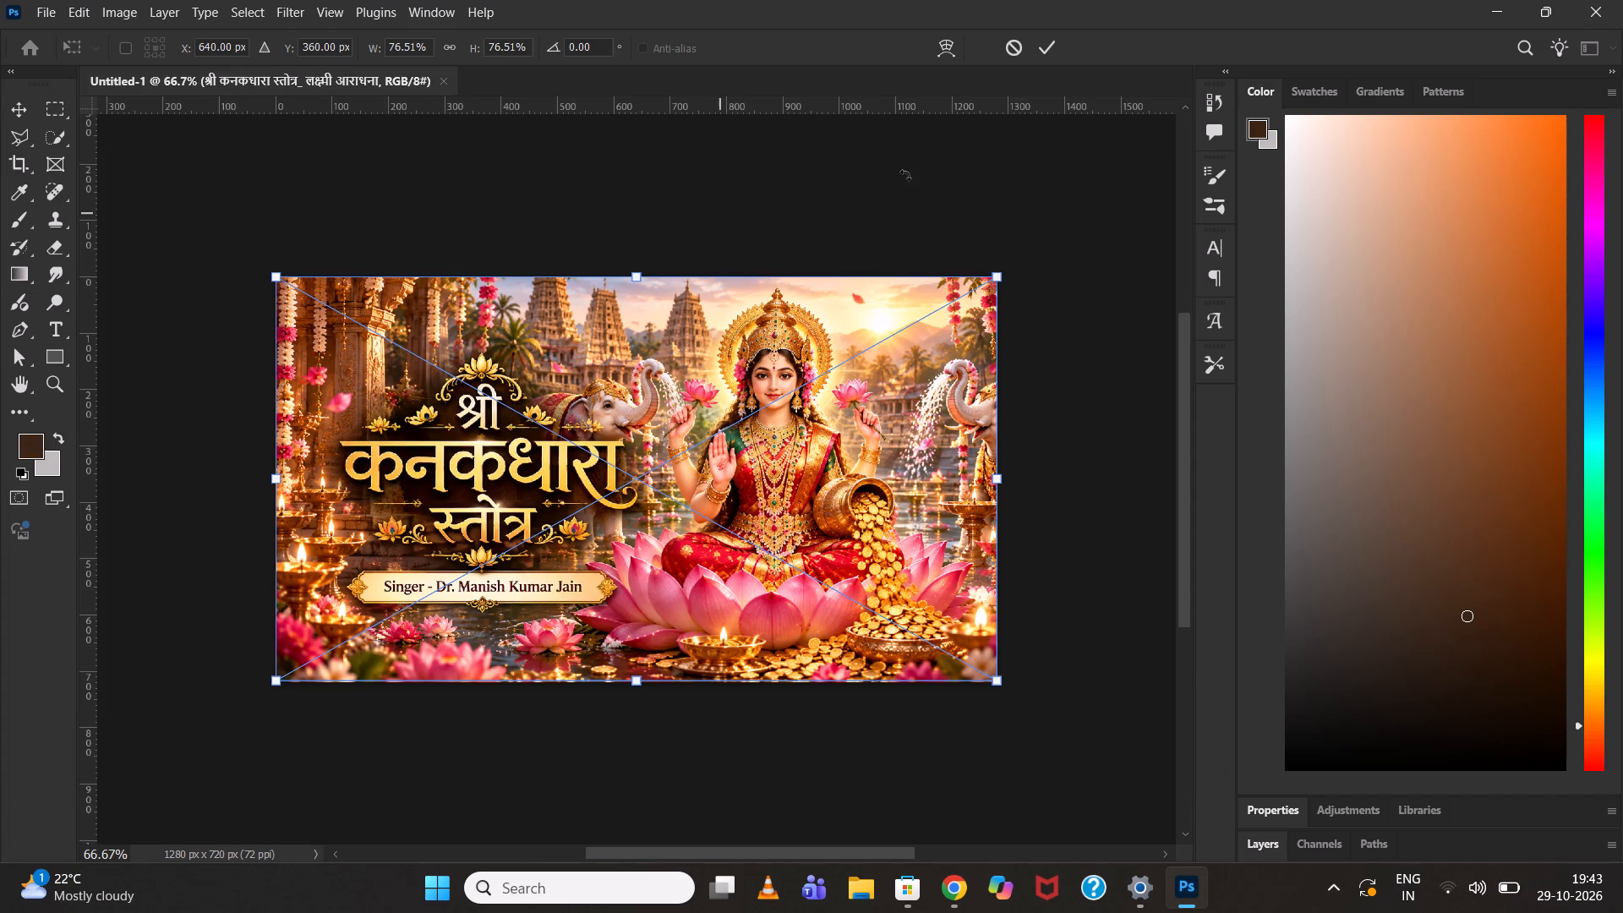
pyautogui.click(1051, 48)
pyautogui.click(1078, 201)
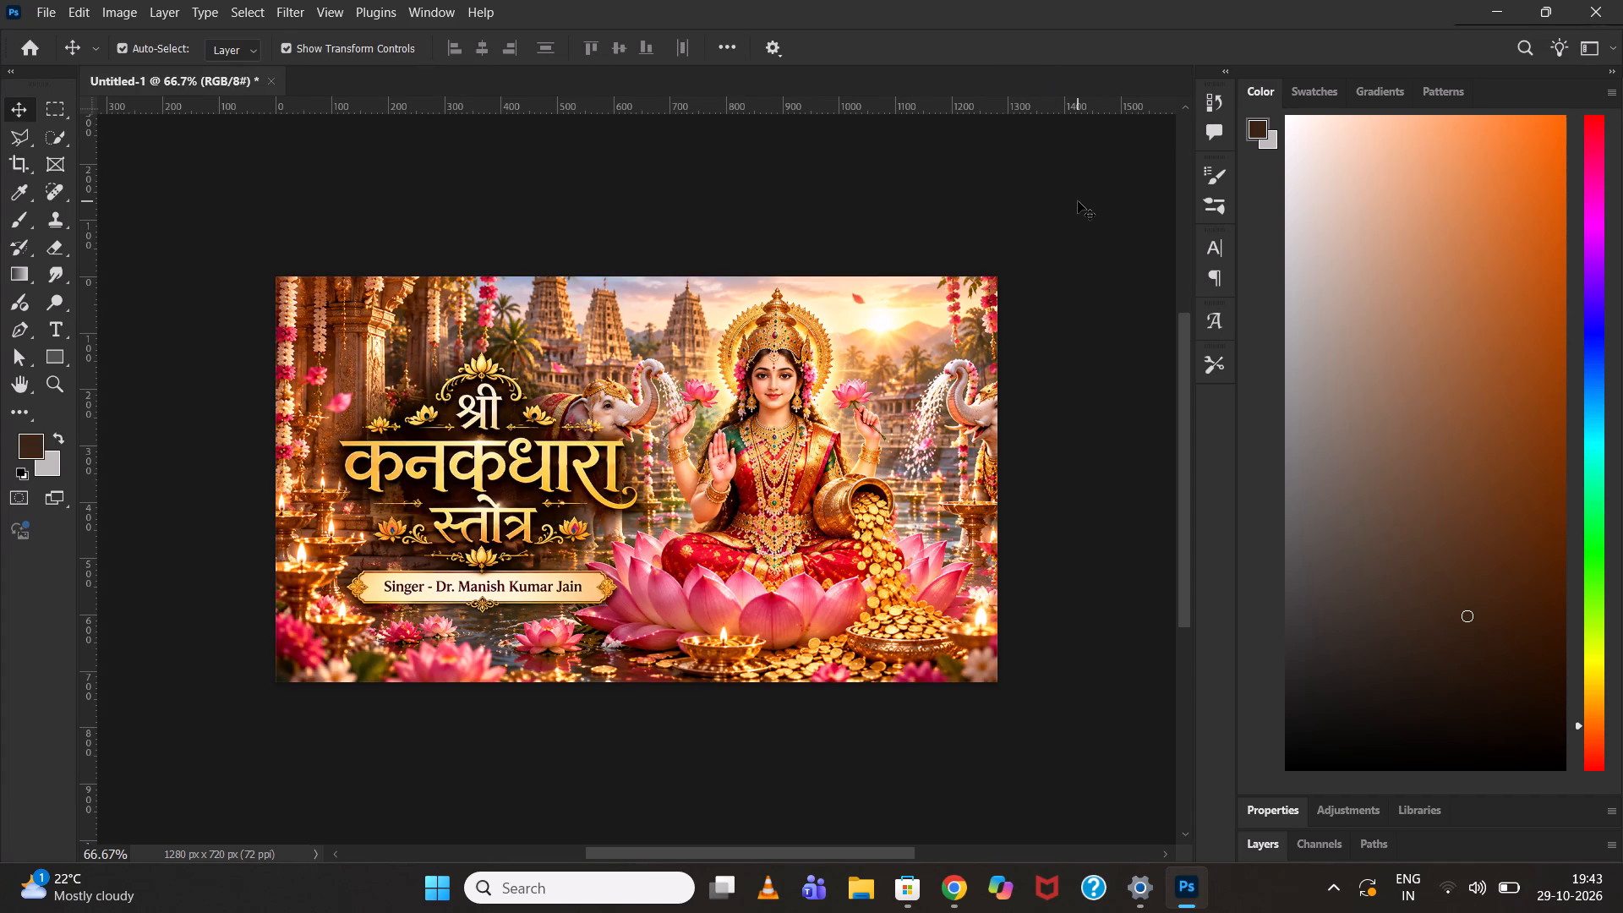
# Apply a Brightness/Contrast adjustment to the placed thumbnail image with brightness 5 and contrast -14.
pyautogui.click(987, 311)
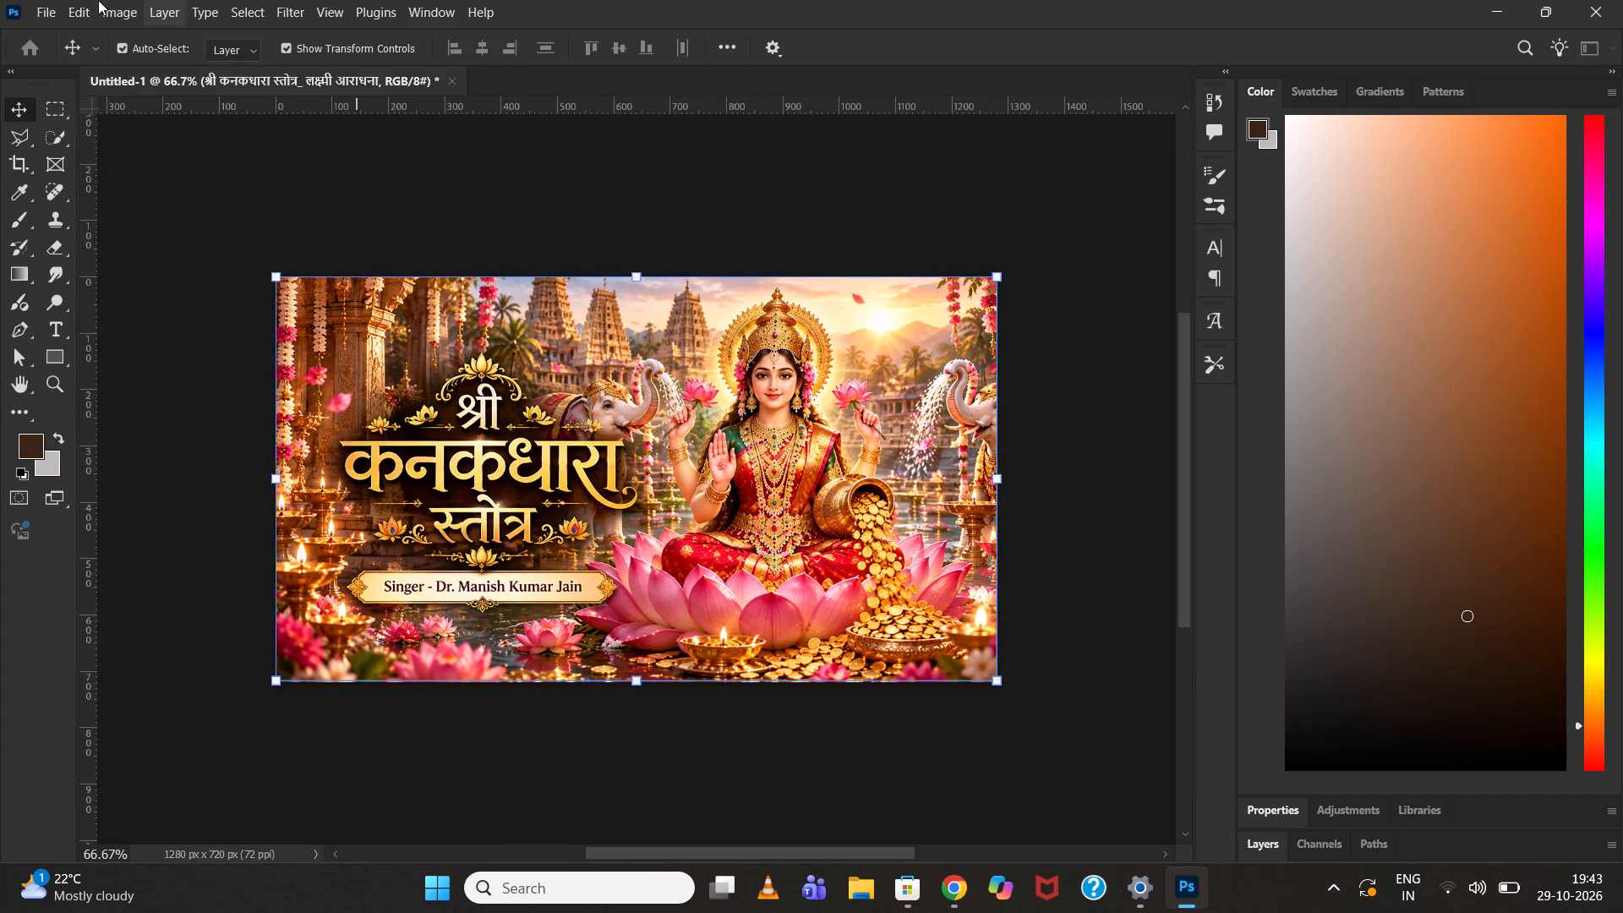
pyautogui.click(98, 0)
pyautogui.click(363, 63)
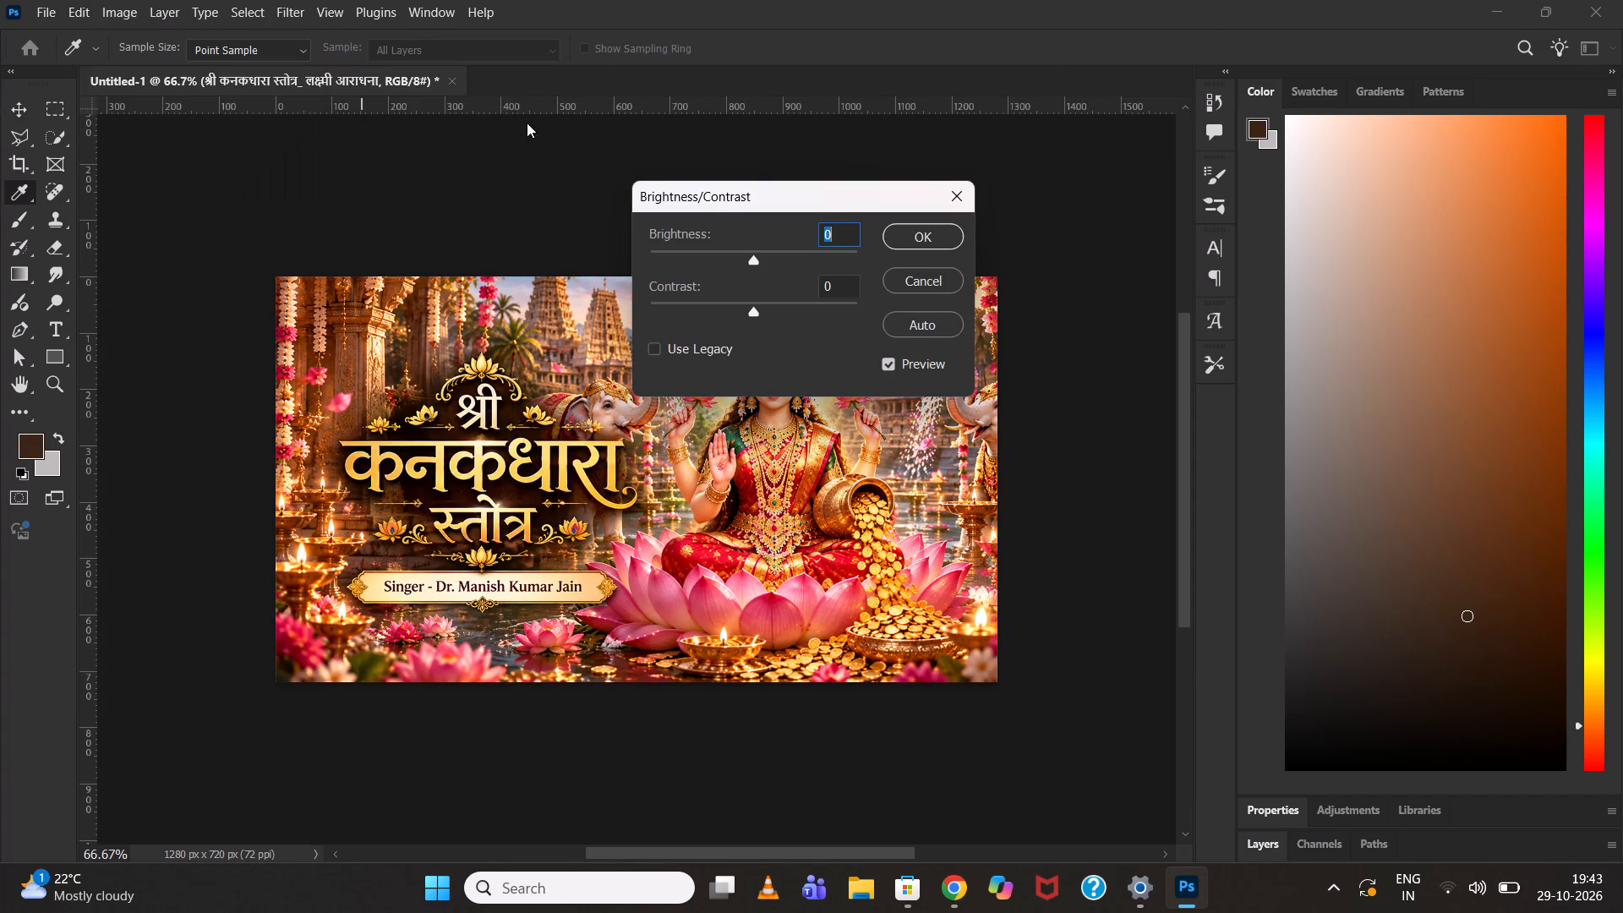
pyautogui.moveTo(750, 255); pyautogui.dragTo(773, 254)
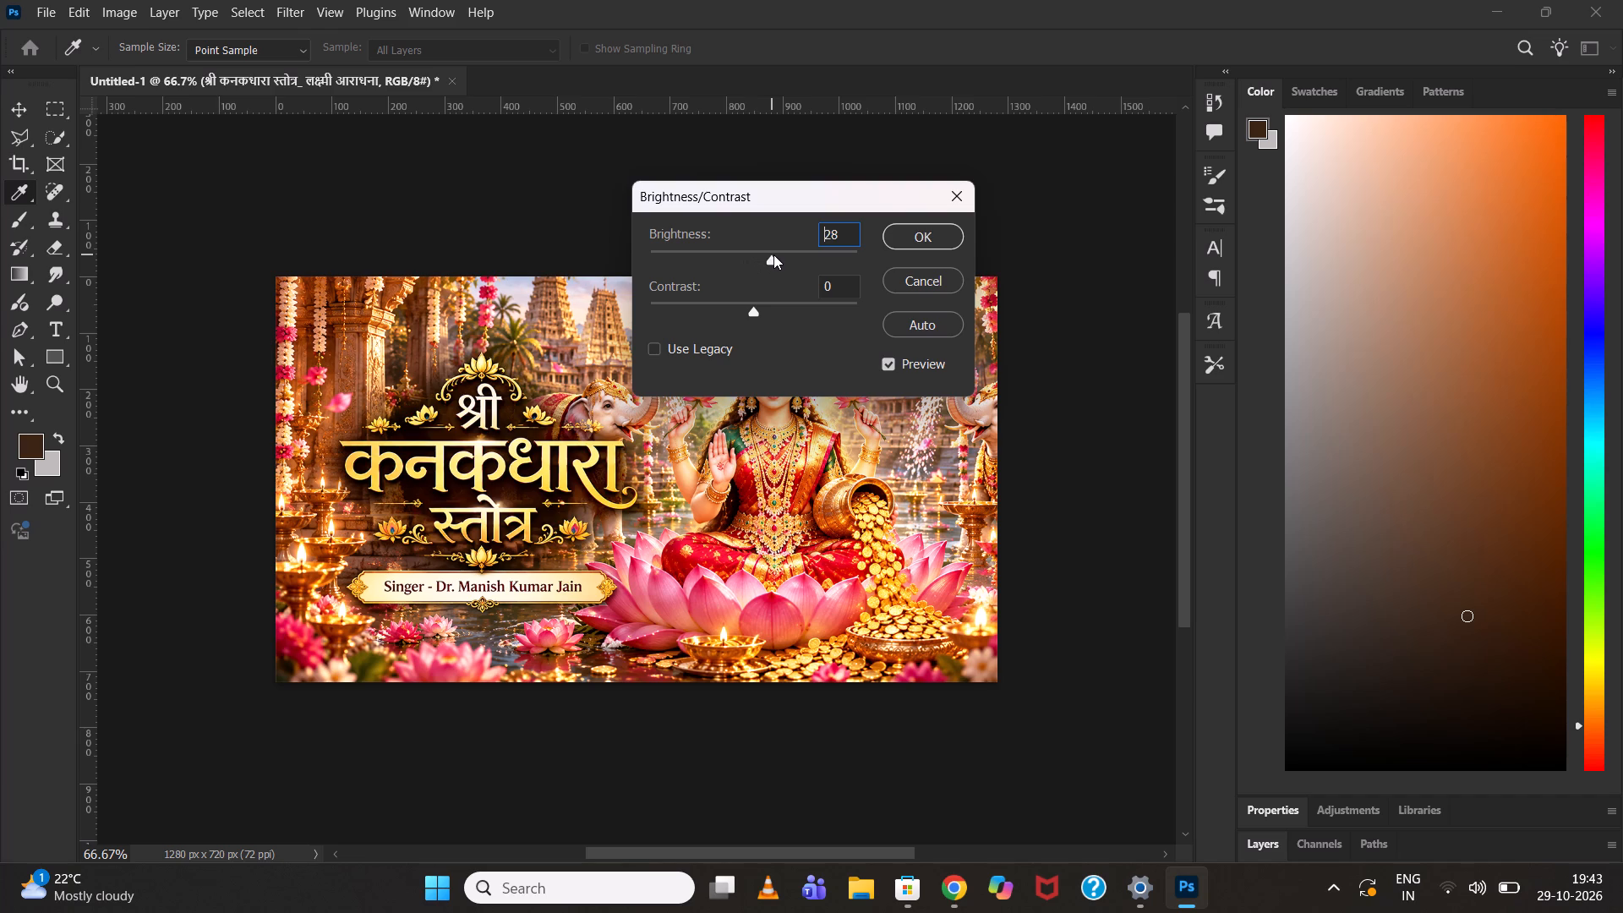
pyautogui.moveTo(773, 254); pyautogui.dragTo(766, 255)
pyautogui.moveTo(784, 196); pyautogui.dragTo(1003, 156)
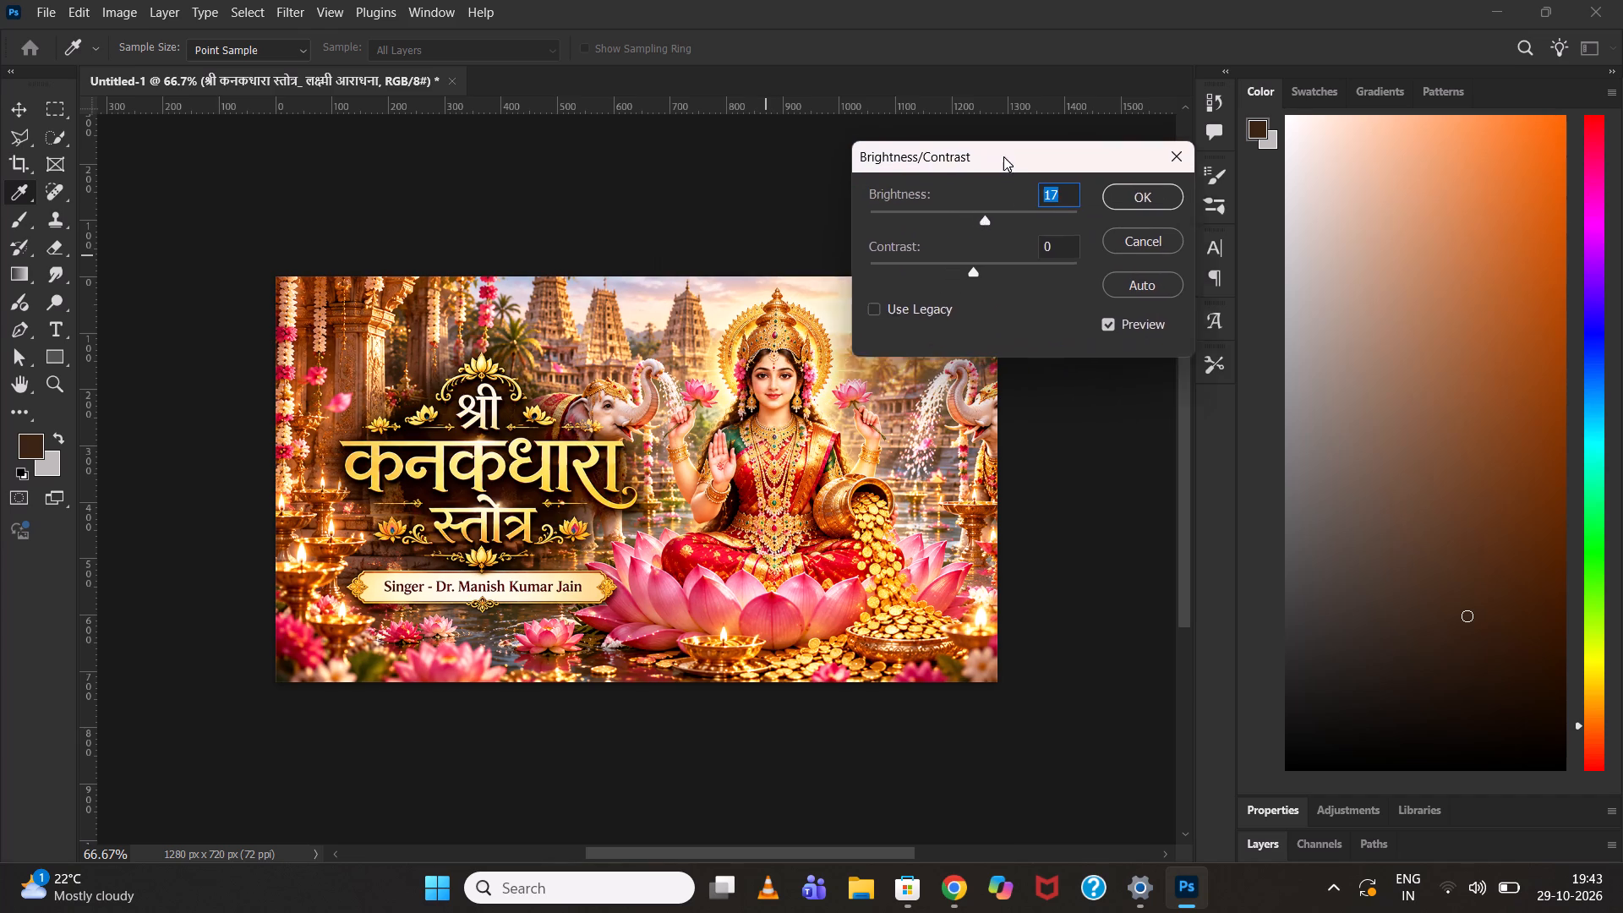
pyautogui.moveTo(1003, 156); pyautogui.dragTo(1095, 85)
pyautogui.click(1074, 150)
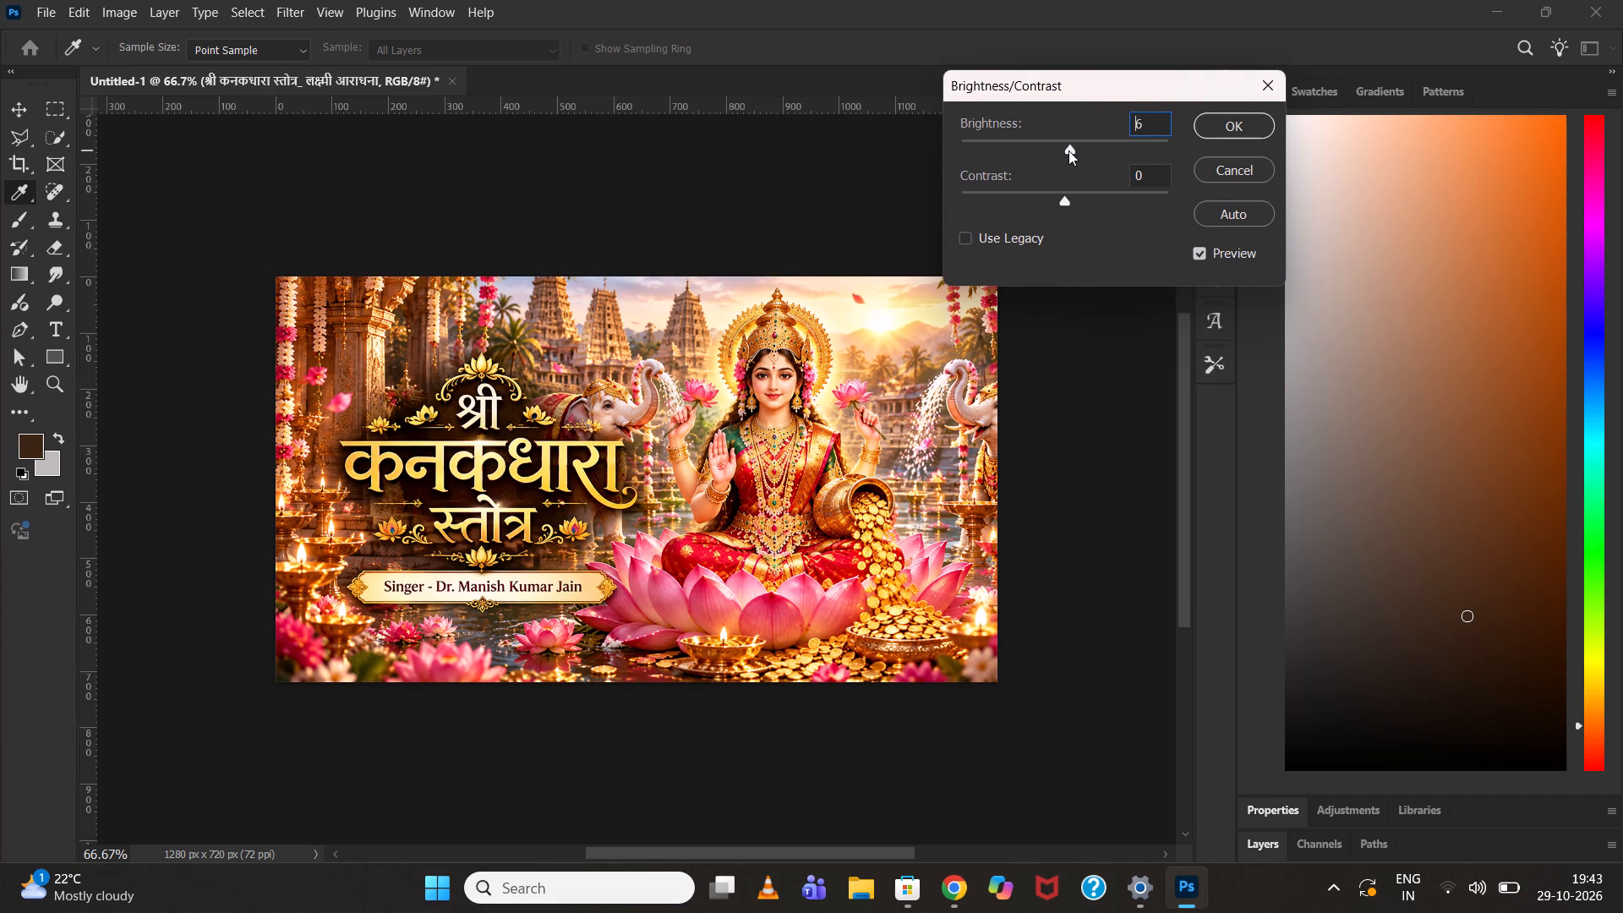
pyautogui.moveTo(1062, 197); pyautogui.dragTo(1060, 198)
pyautogui.moveTo(1060, 198); pyautogui.dragTo(975, 222)
pyautogui.moveTo(975, 222); pyautogui.dragTo(1034, 227)
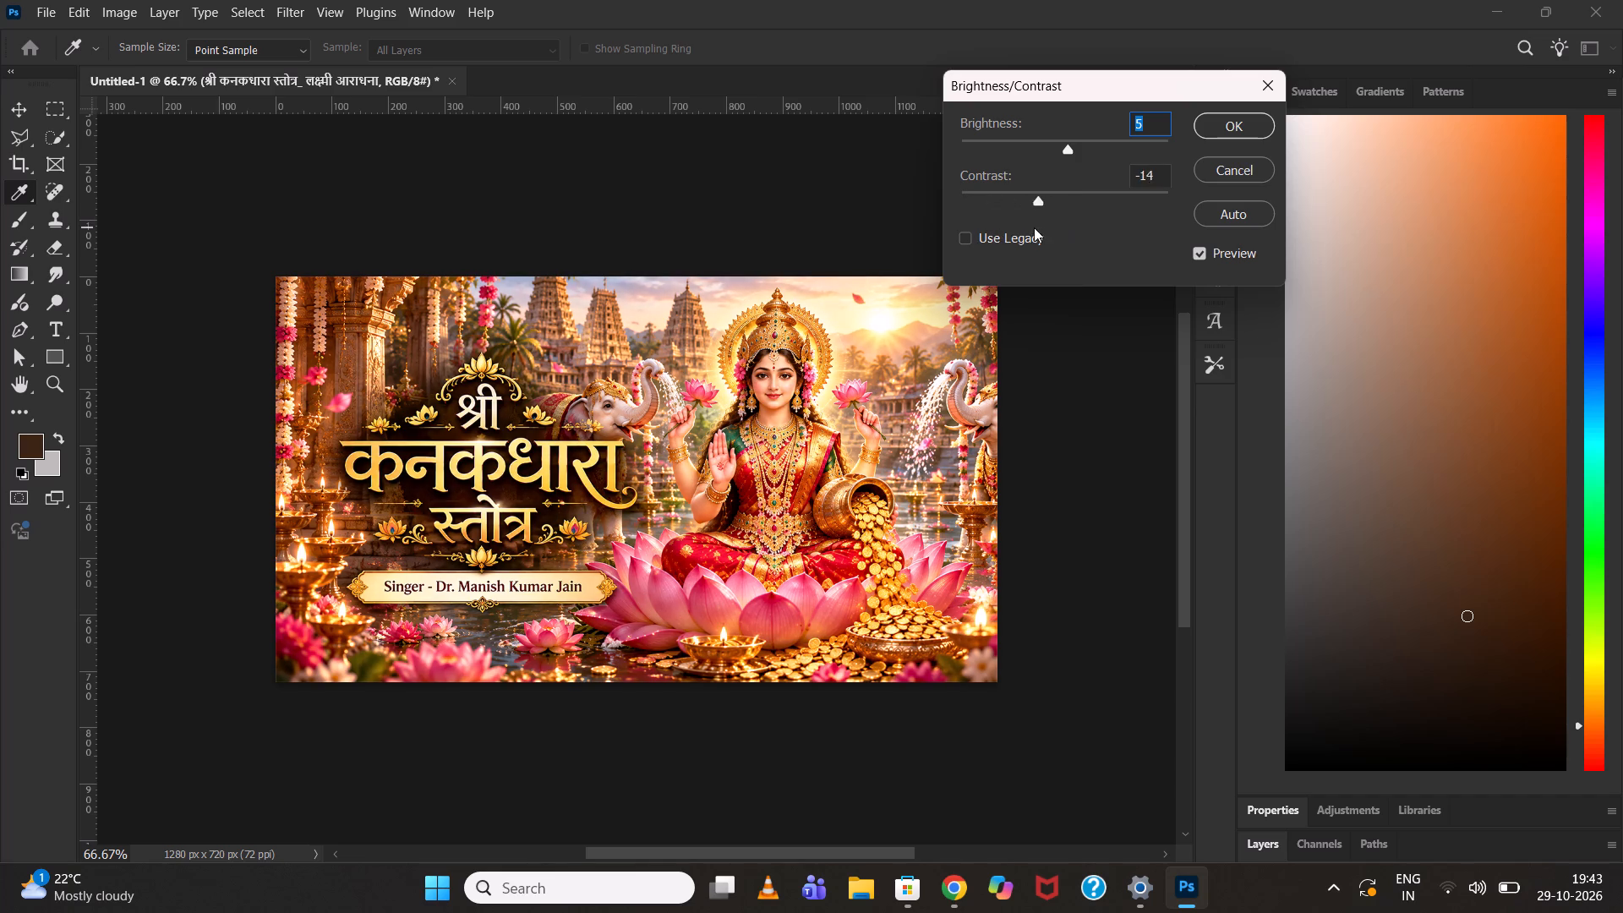
pyautogui.moveTo(1034, 227); pyautogui.dragTo(1037, 232)
pyautogui.click(1203, 136)
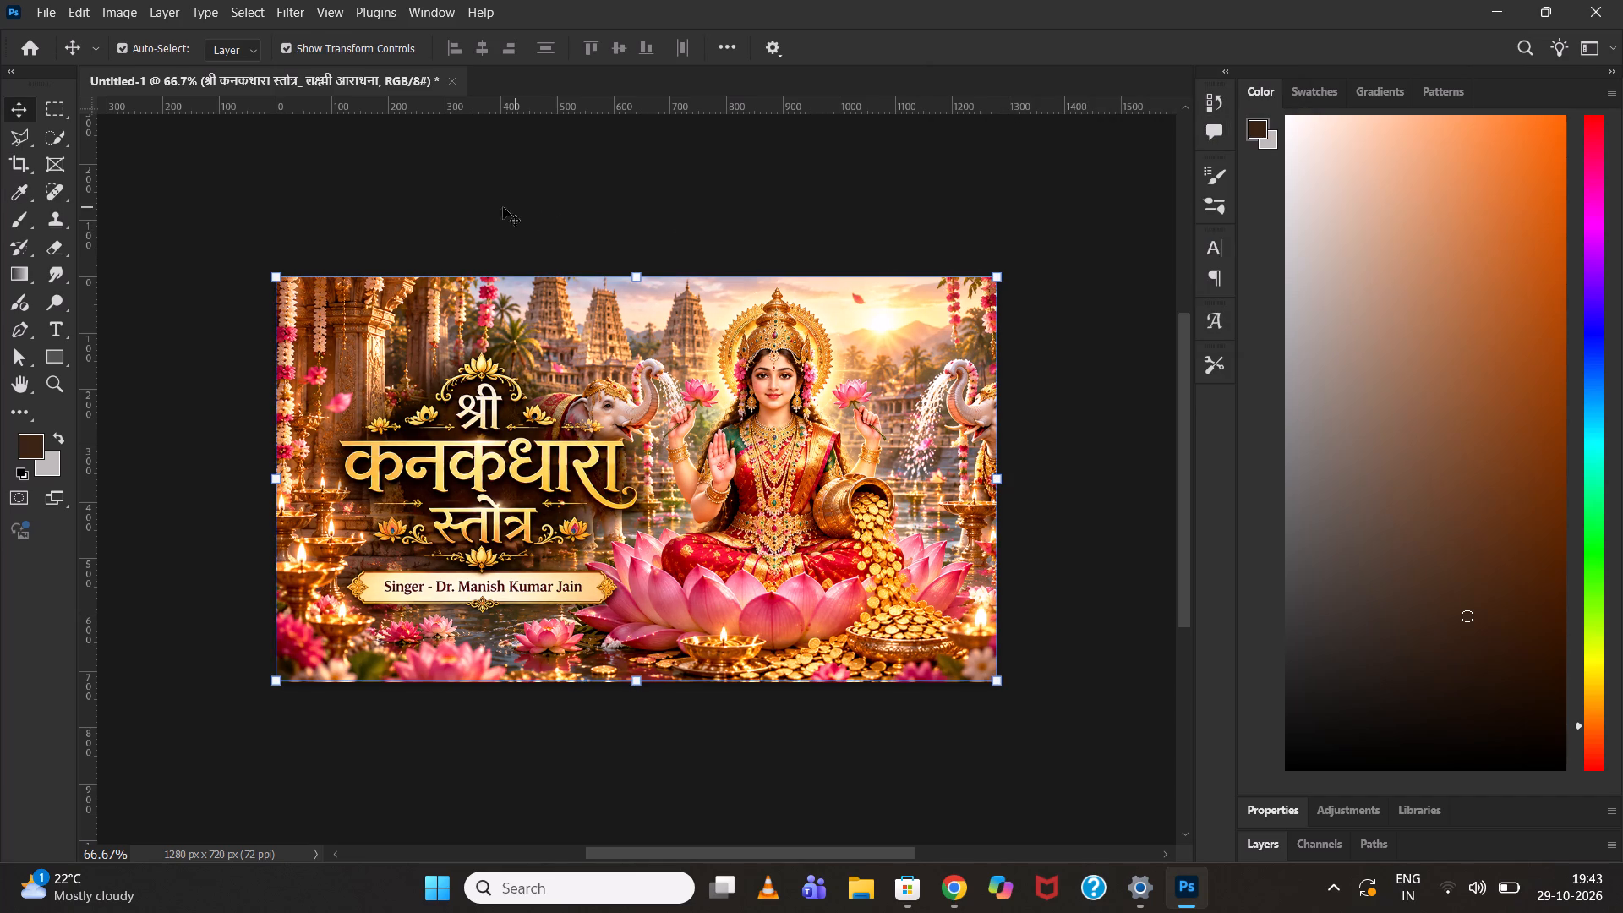
# Apply an RGB Curves adjustment with four added points, including input/output 193/191, 216/208 and 153/161, and compare before and after.
pyautogui.click(112, 0)
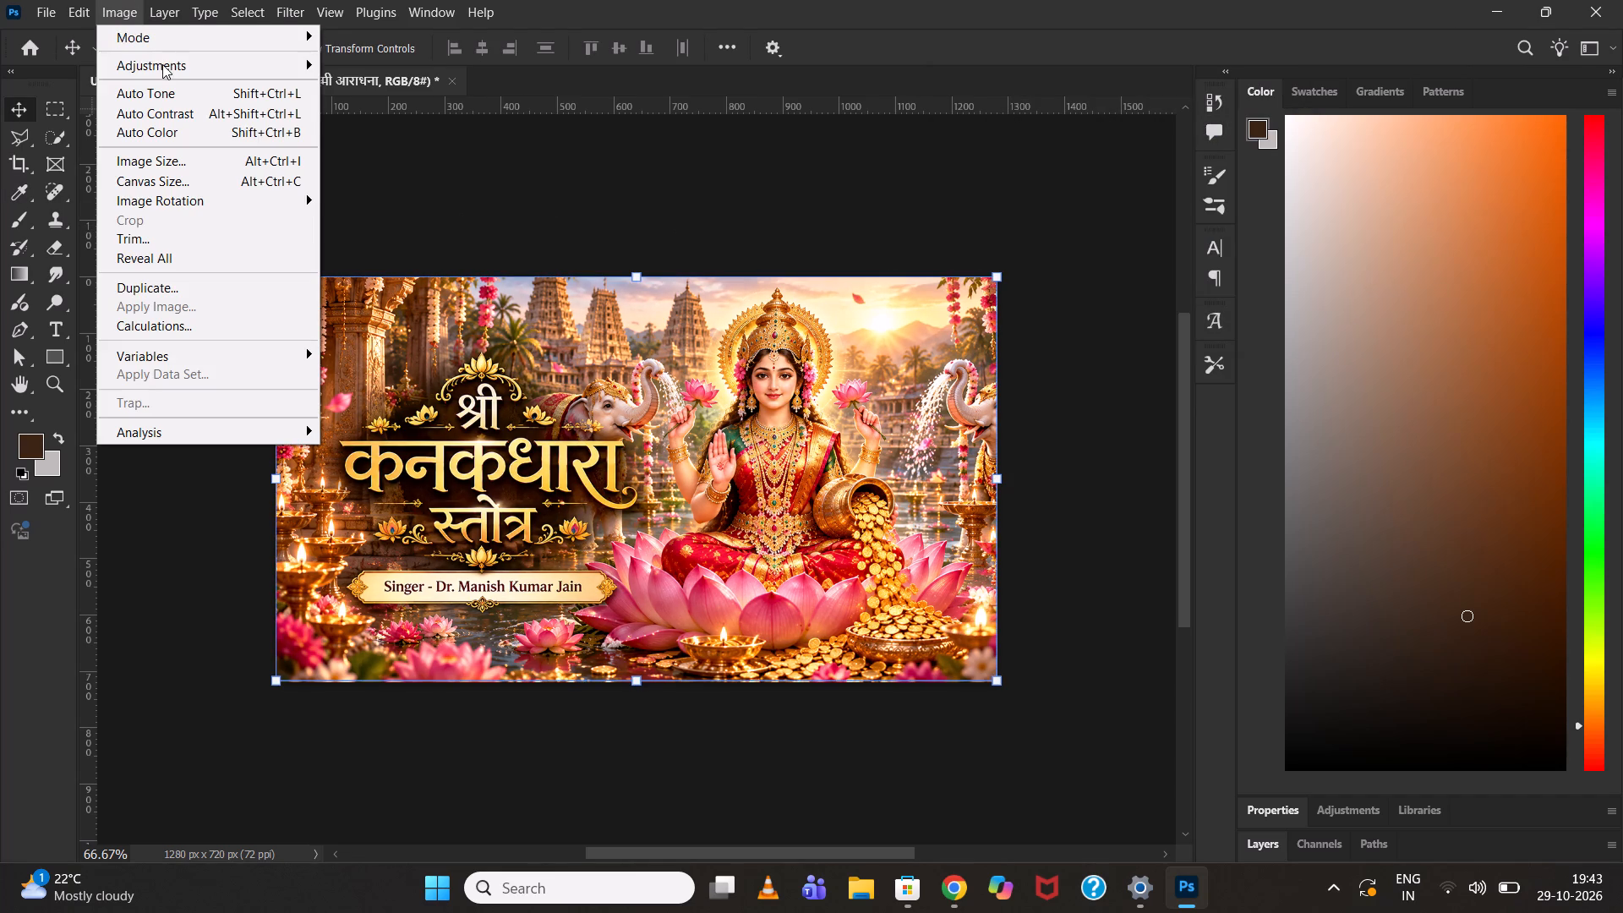
pyautogui.click(426, 112)
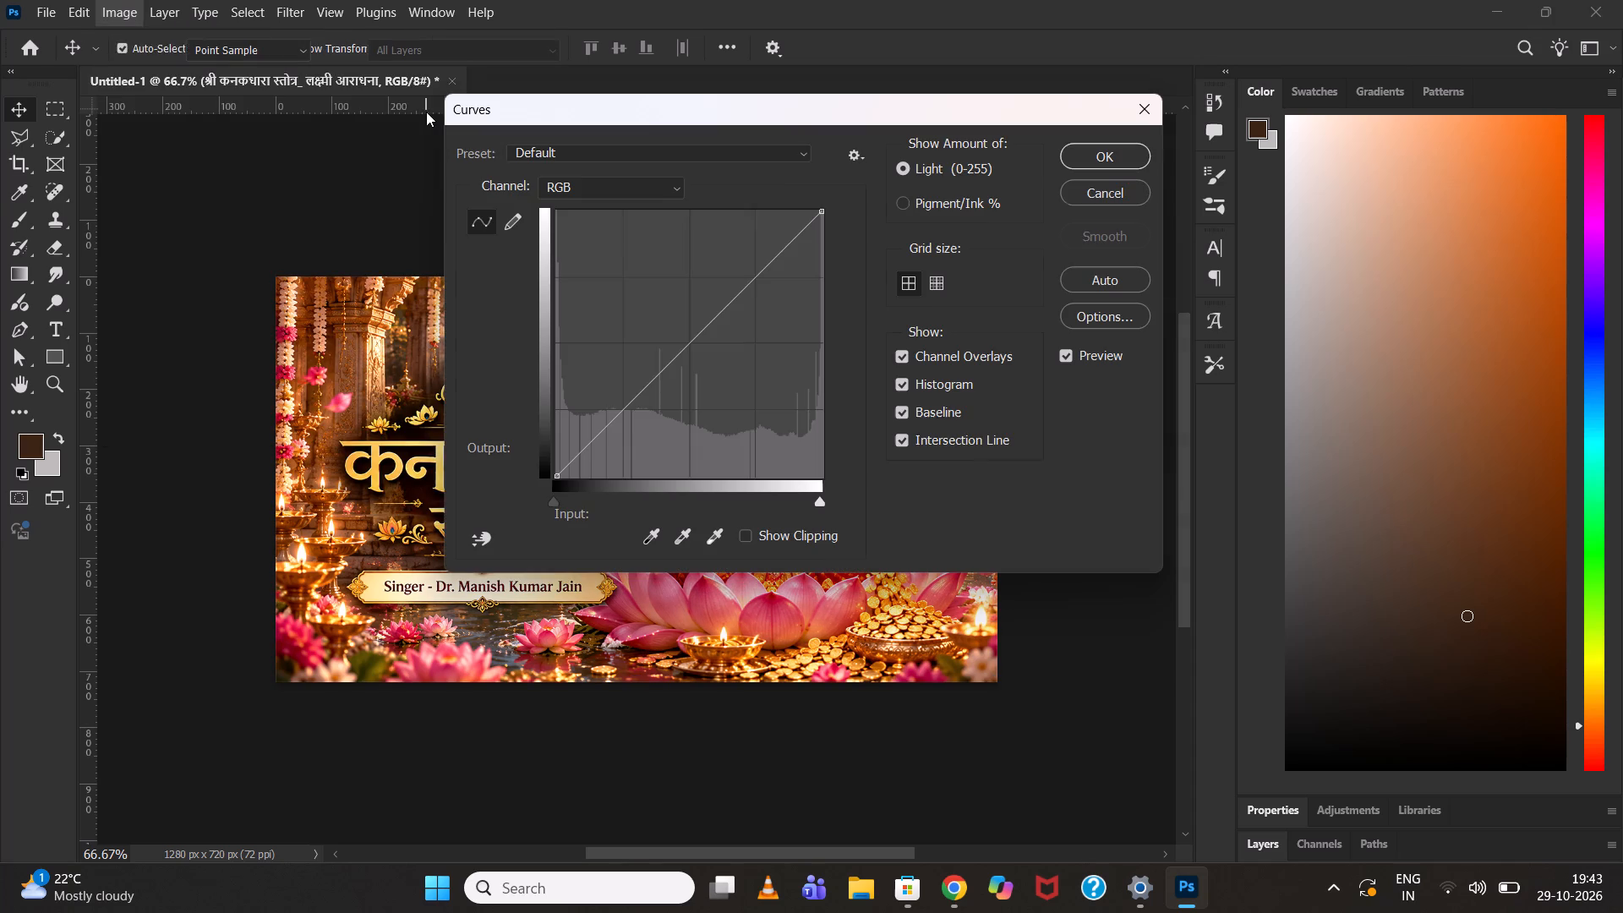
pyautogui.moveTo(803, 112); pyautogui.dragTo(1309, 63)
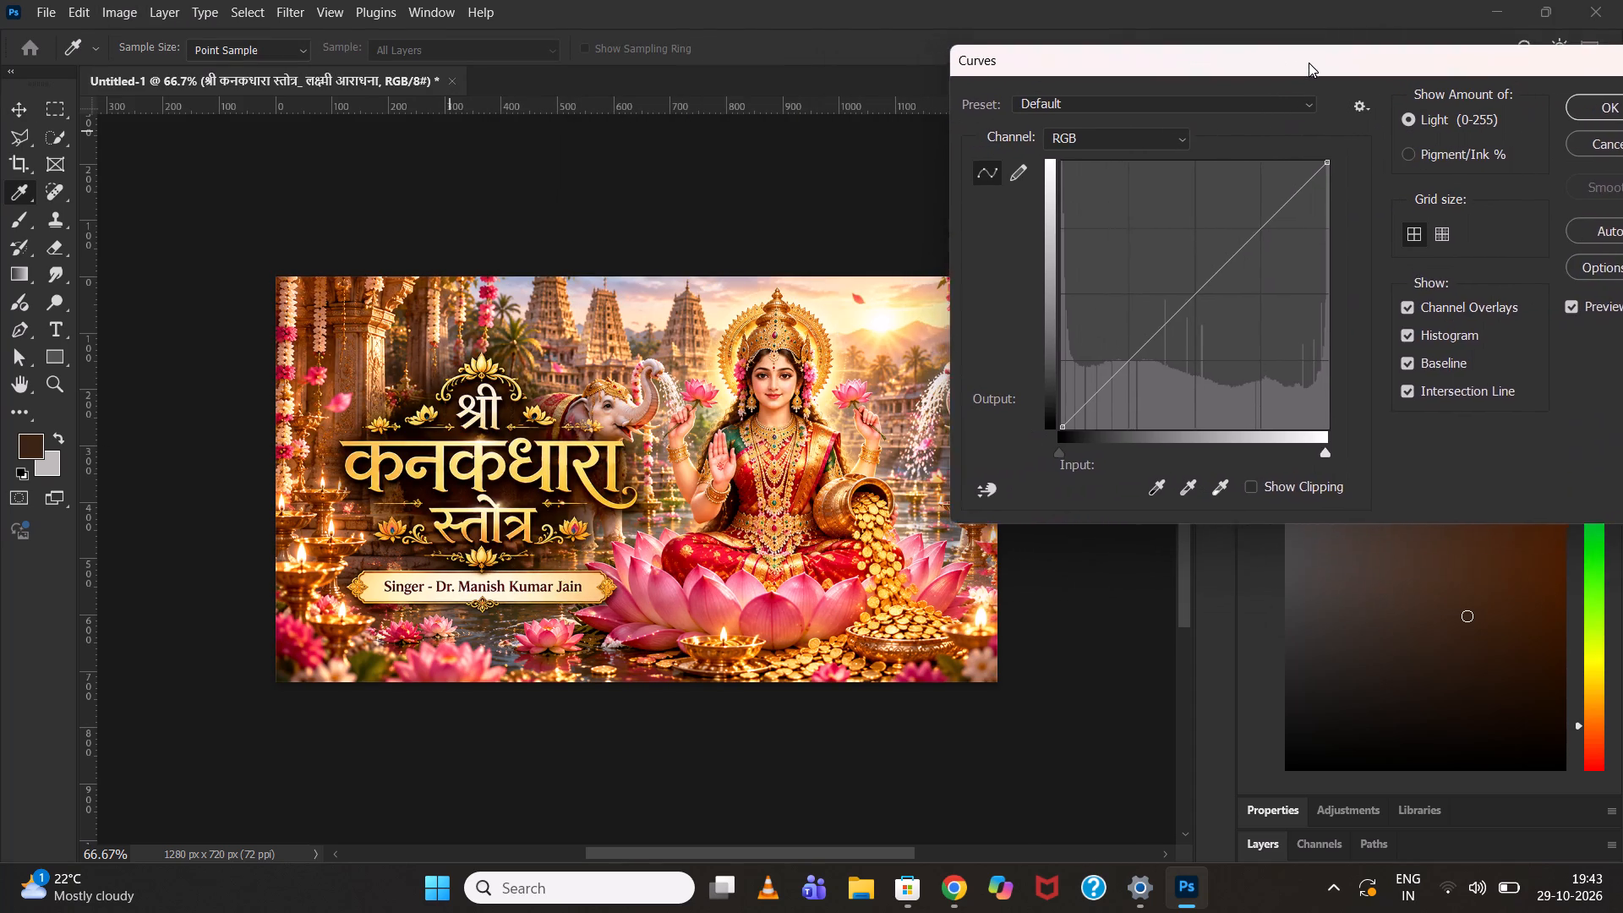
pyautogui.moveTo(1309, 63); pyautogui.dragTo(1344, 60)
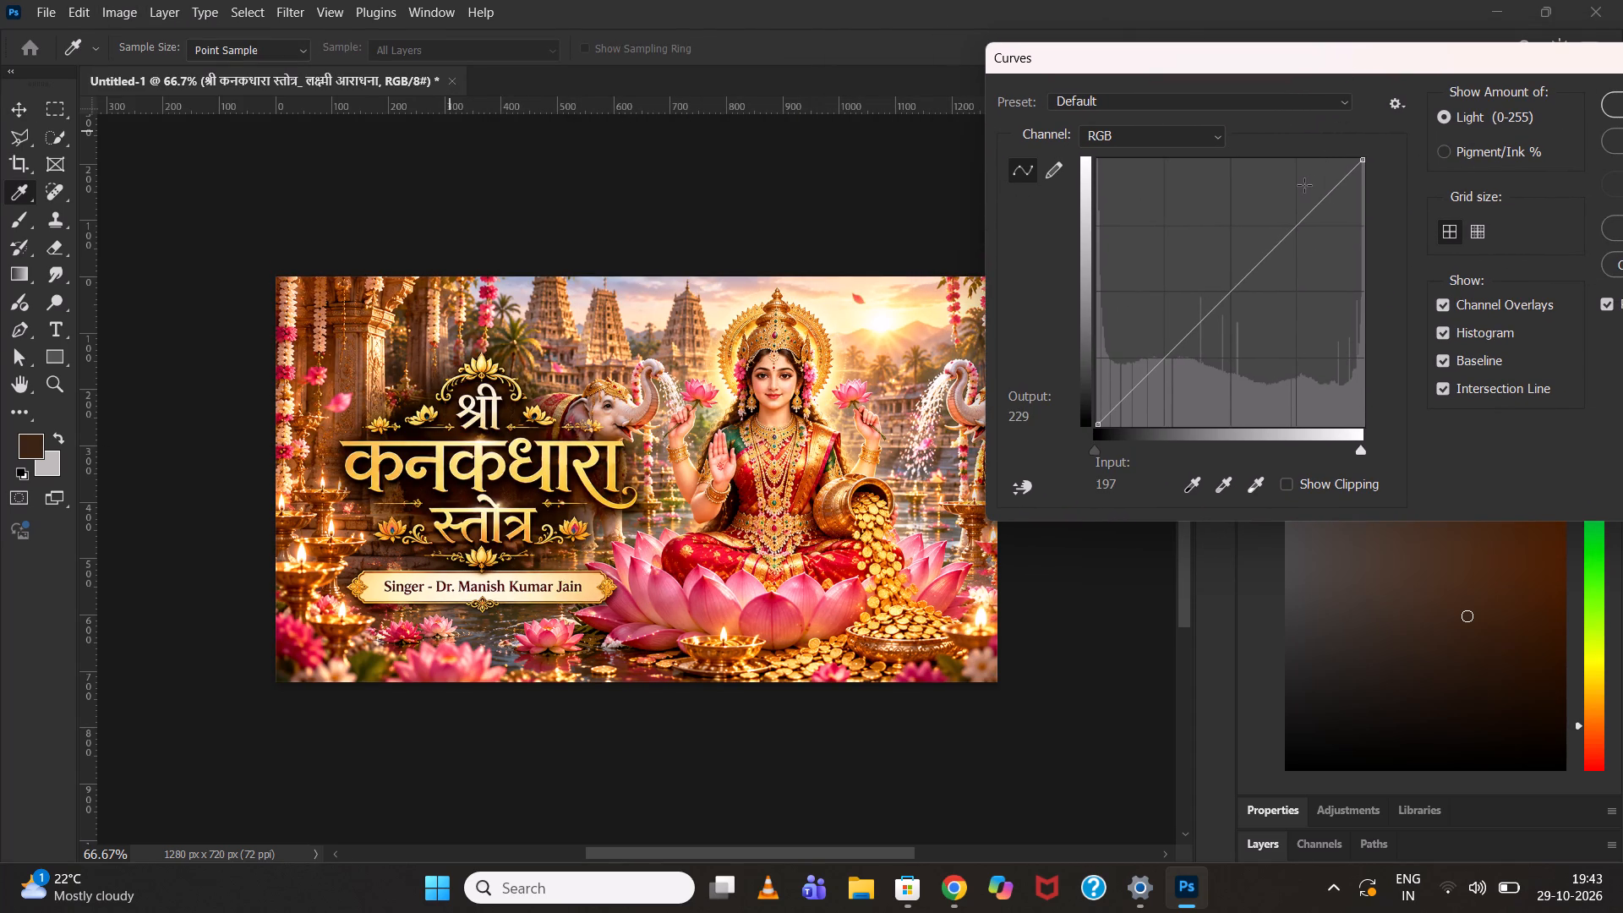
pyautogui.click(1298, 226)
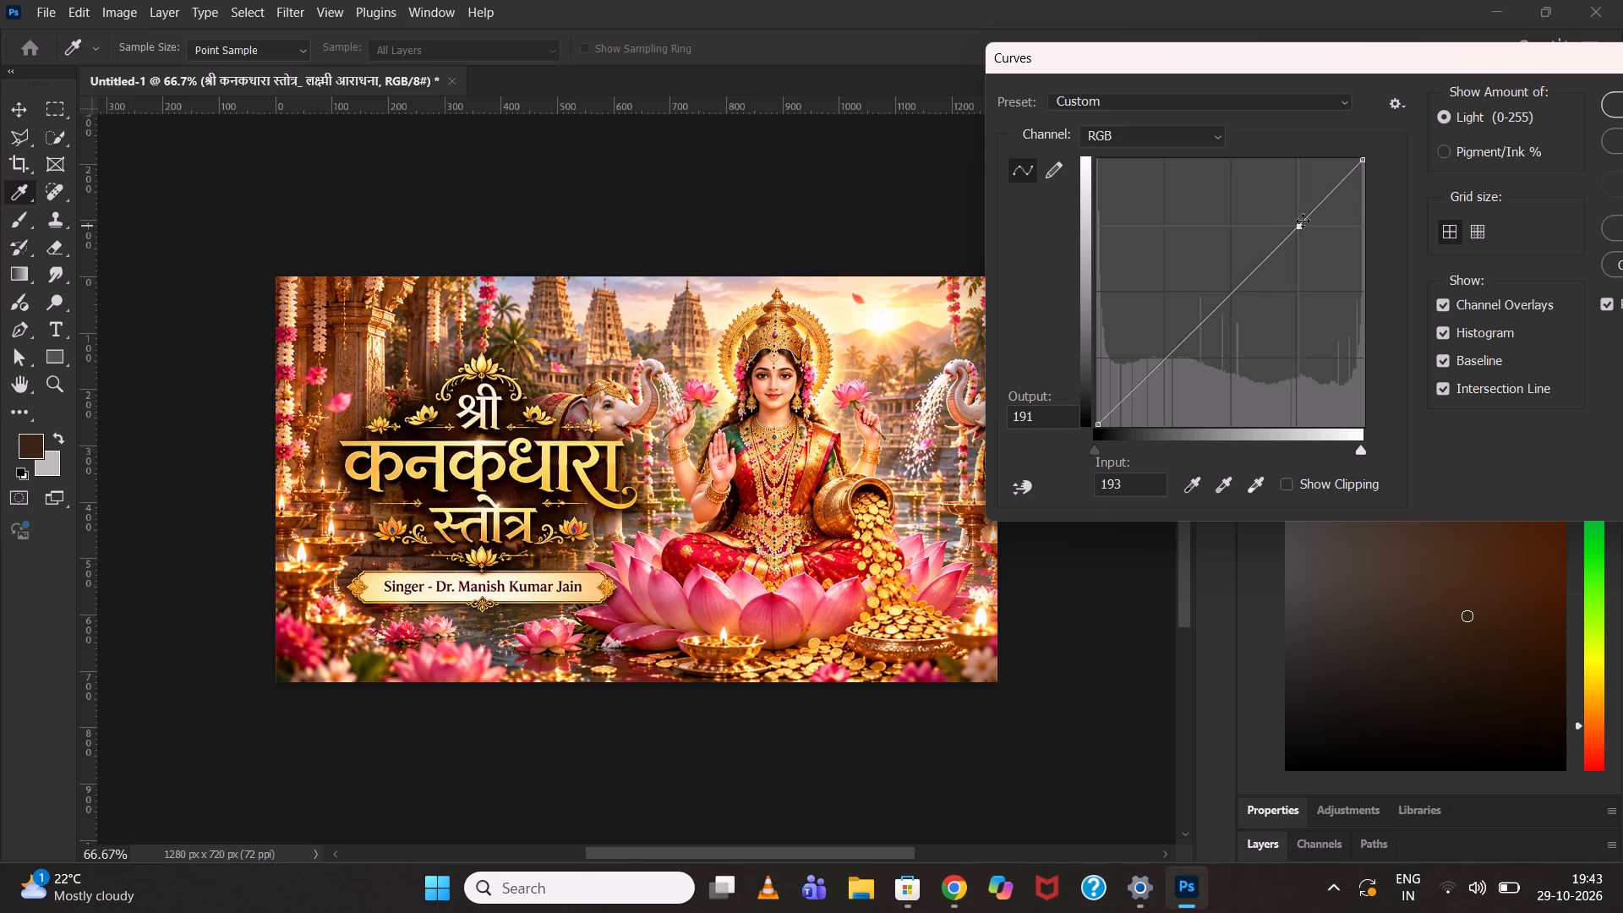
pyautogui.click(1318, 211)
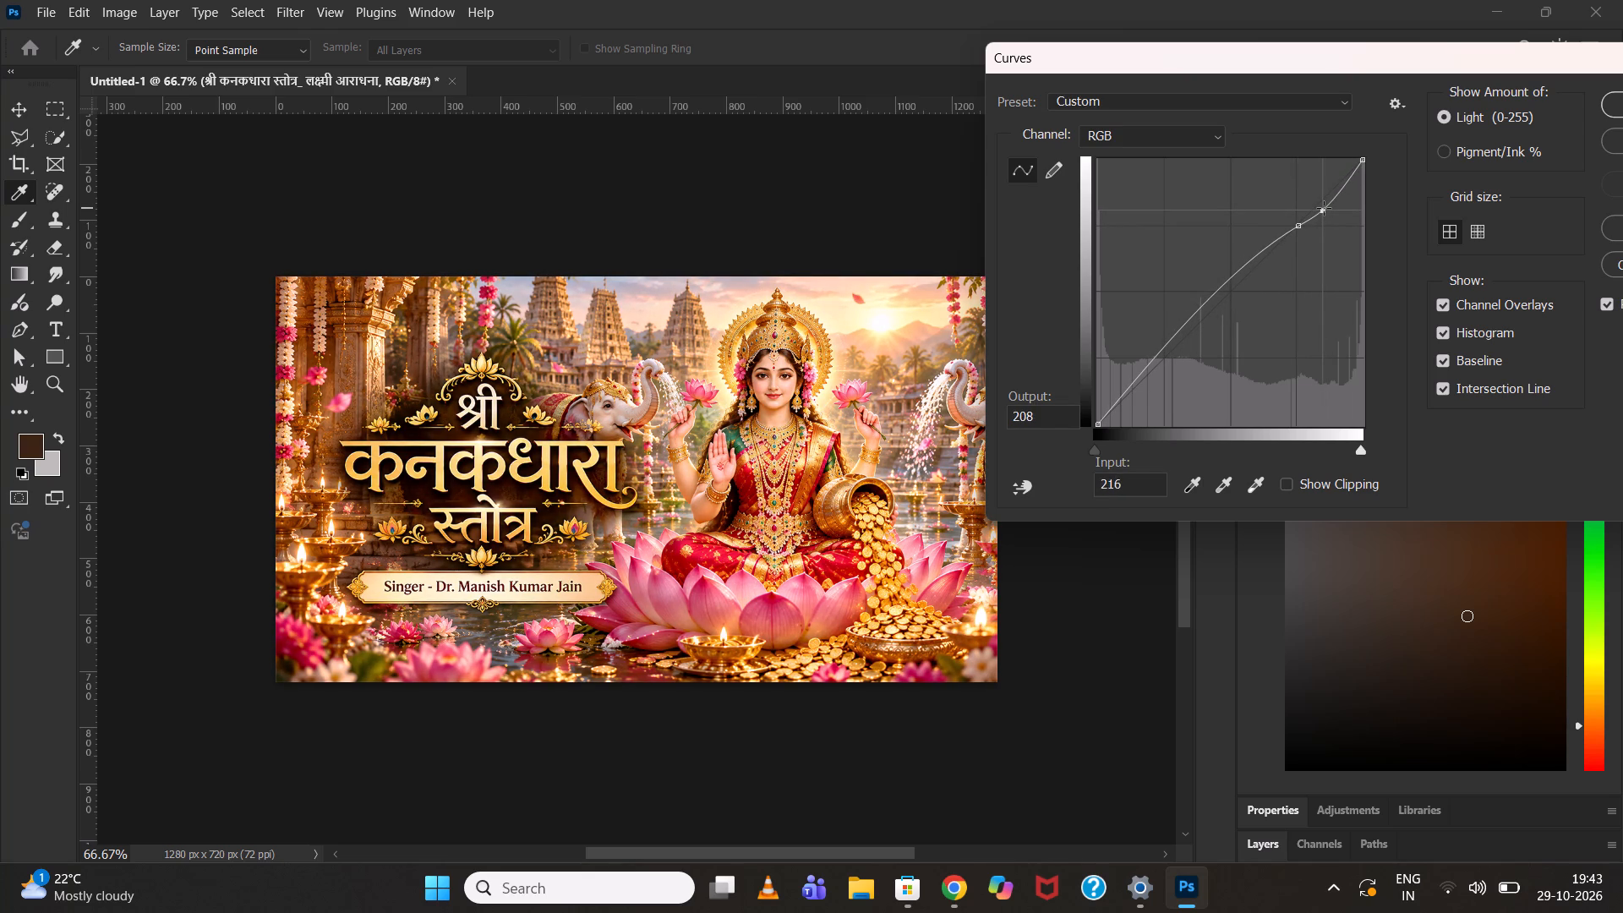
pyautogui.click(1230, 282)
pyautogui.click(1260, 259)
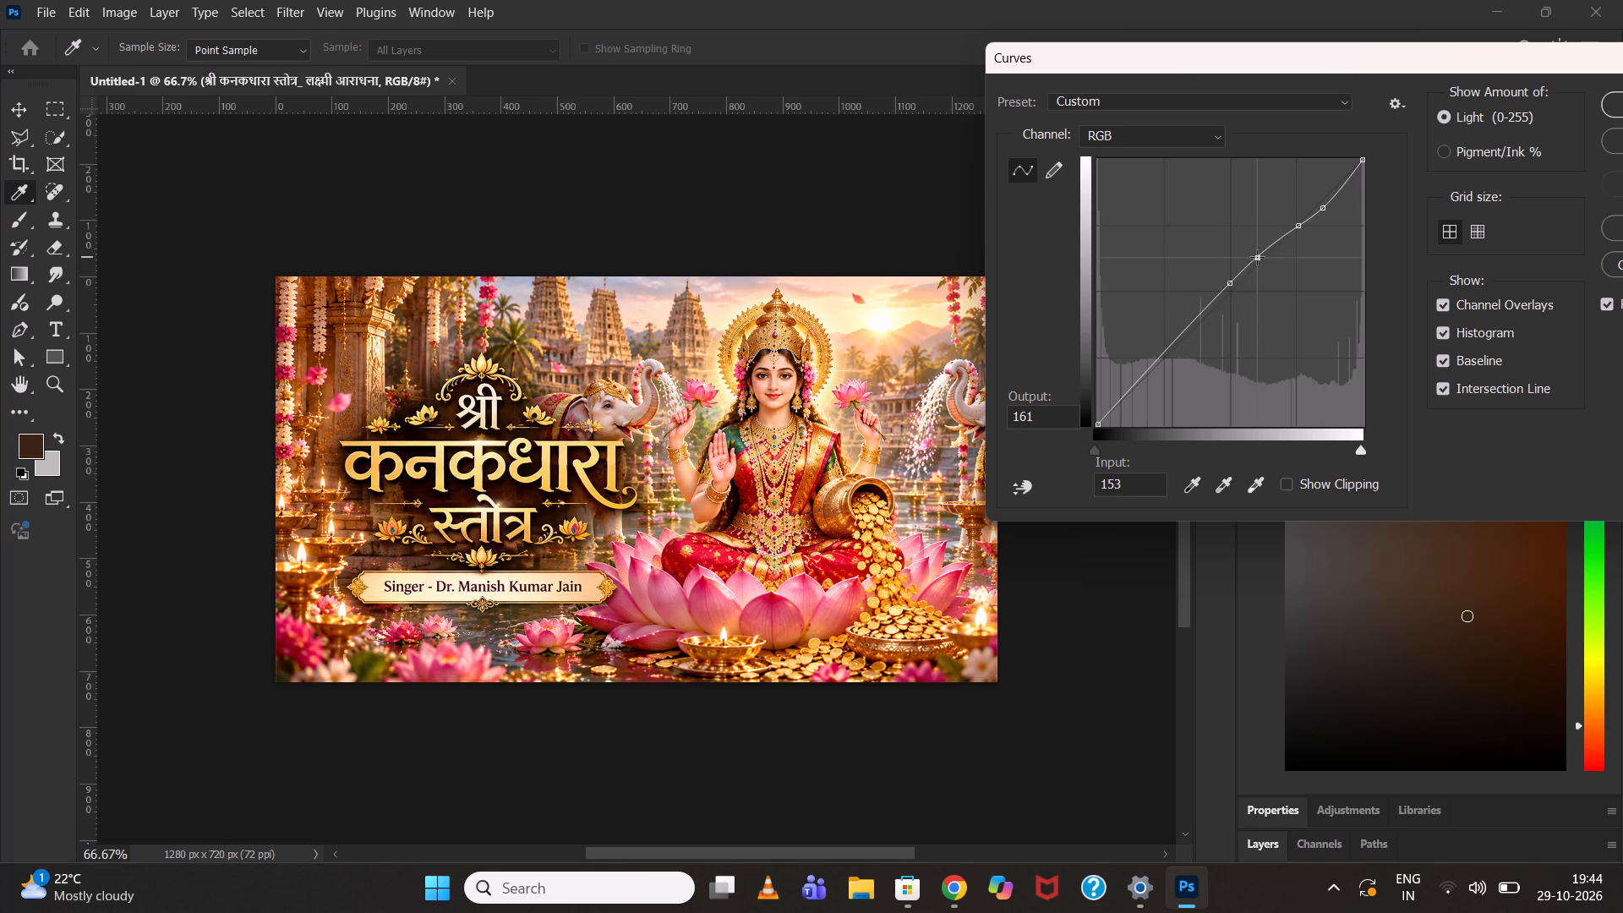
pyautogui.click(1622, 107)
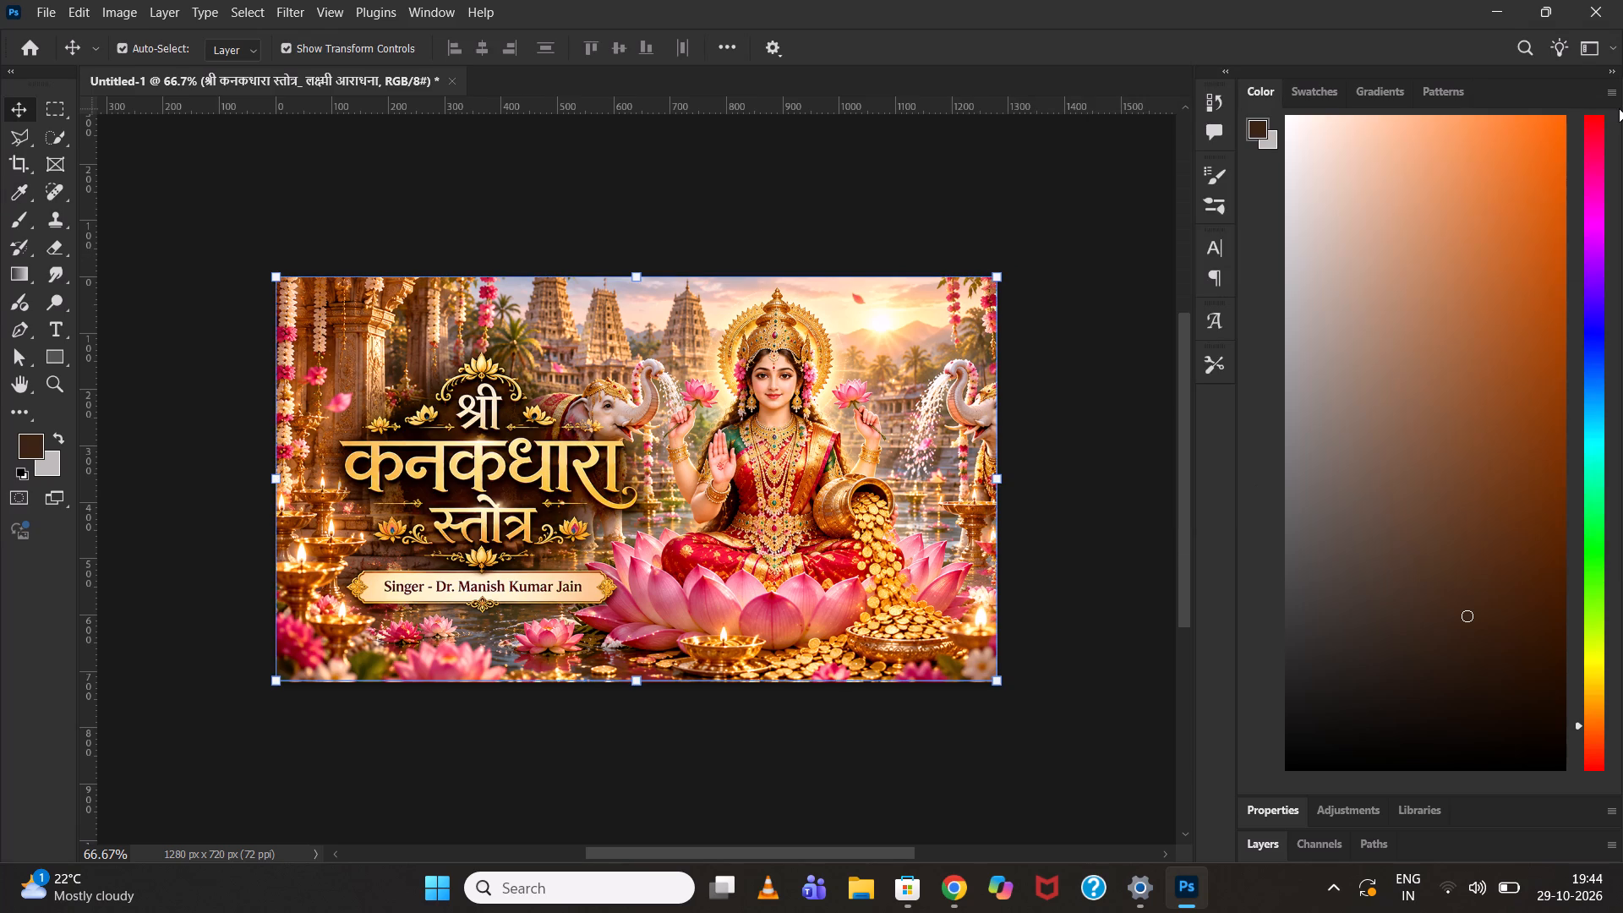
pyautogui.hotkey('ctrl', 'z')
pyautogui.hotkey('ctrl', 'shift', 'z')
pyautogui.click(163, 170)
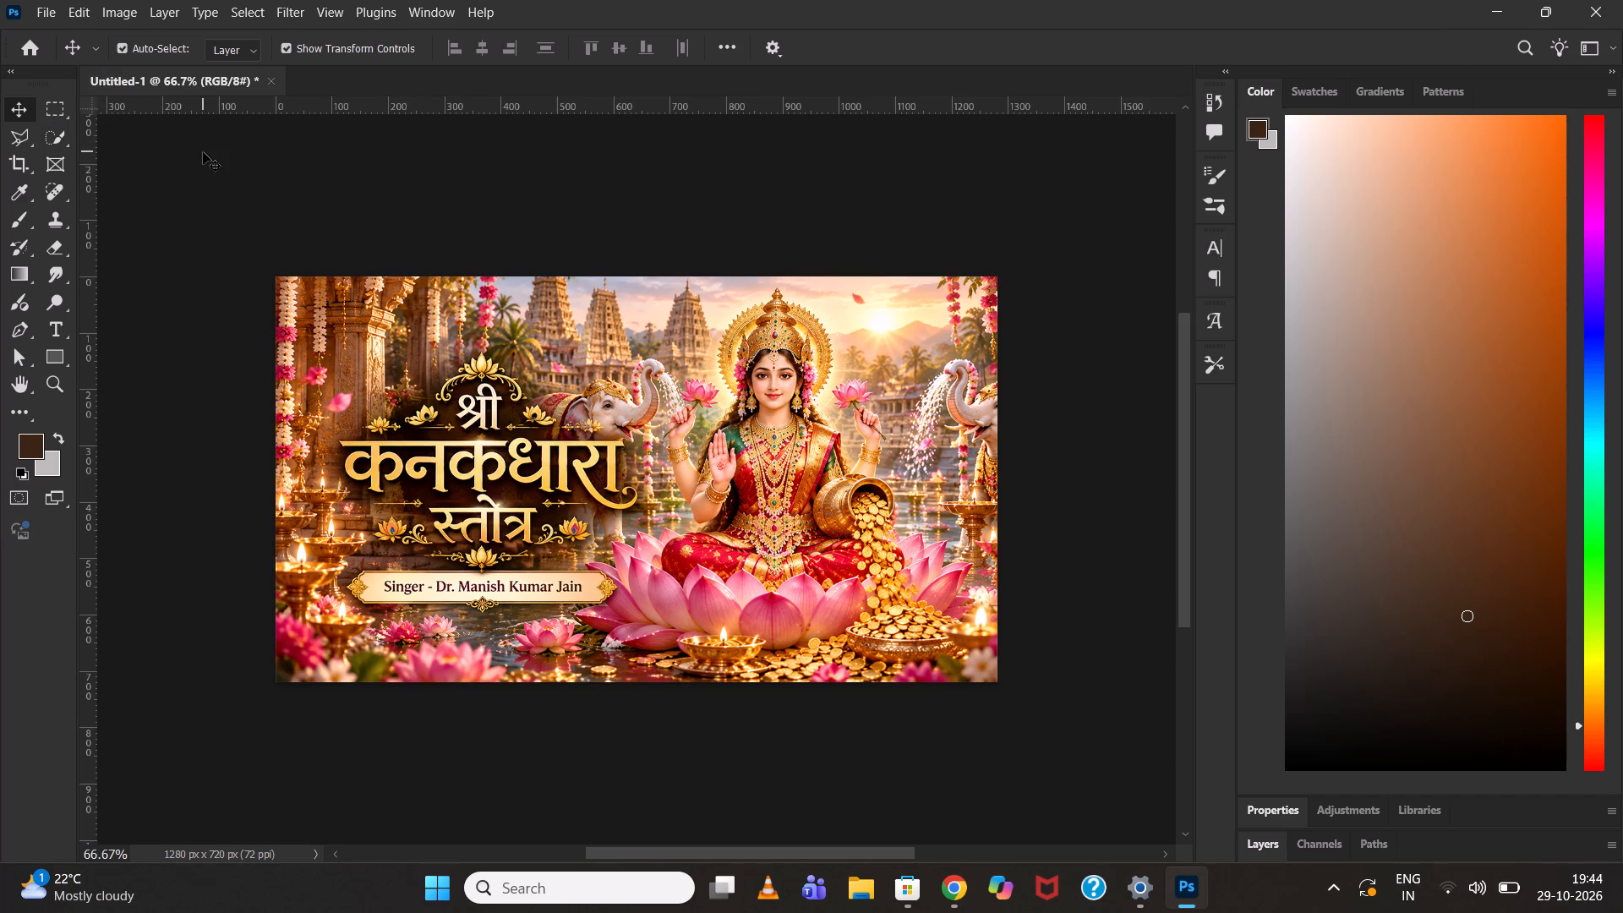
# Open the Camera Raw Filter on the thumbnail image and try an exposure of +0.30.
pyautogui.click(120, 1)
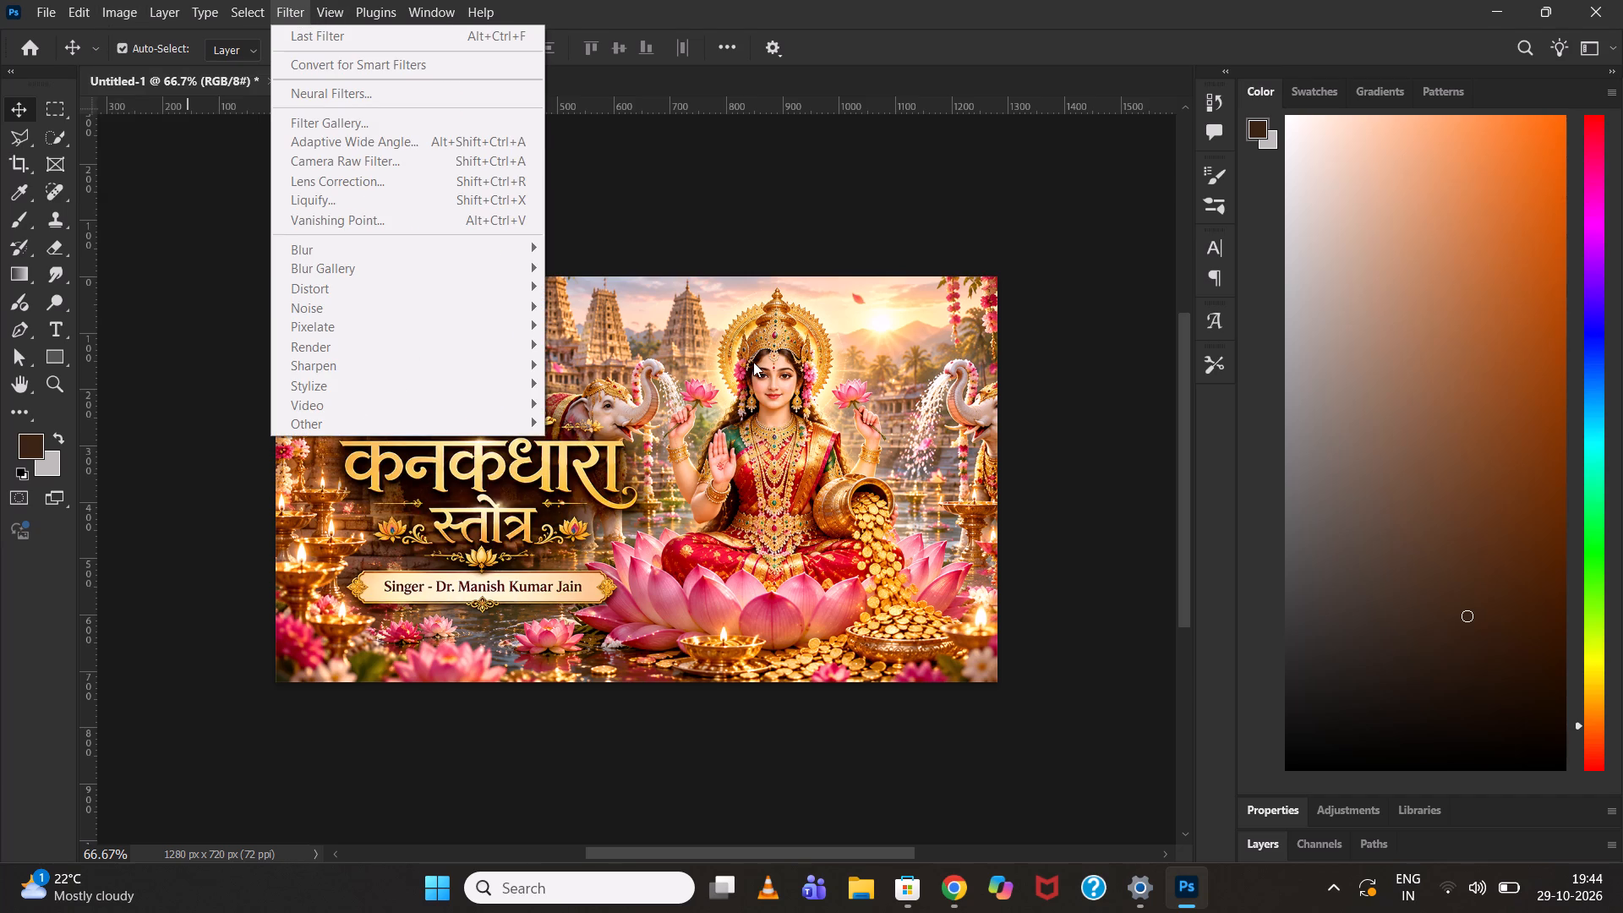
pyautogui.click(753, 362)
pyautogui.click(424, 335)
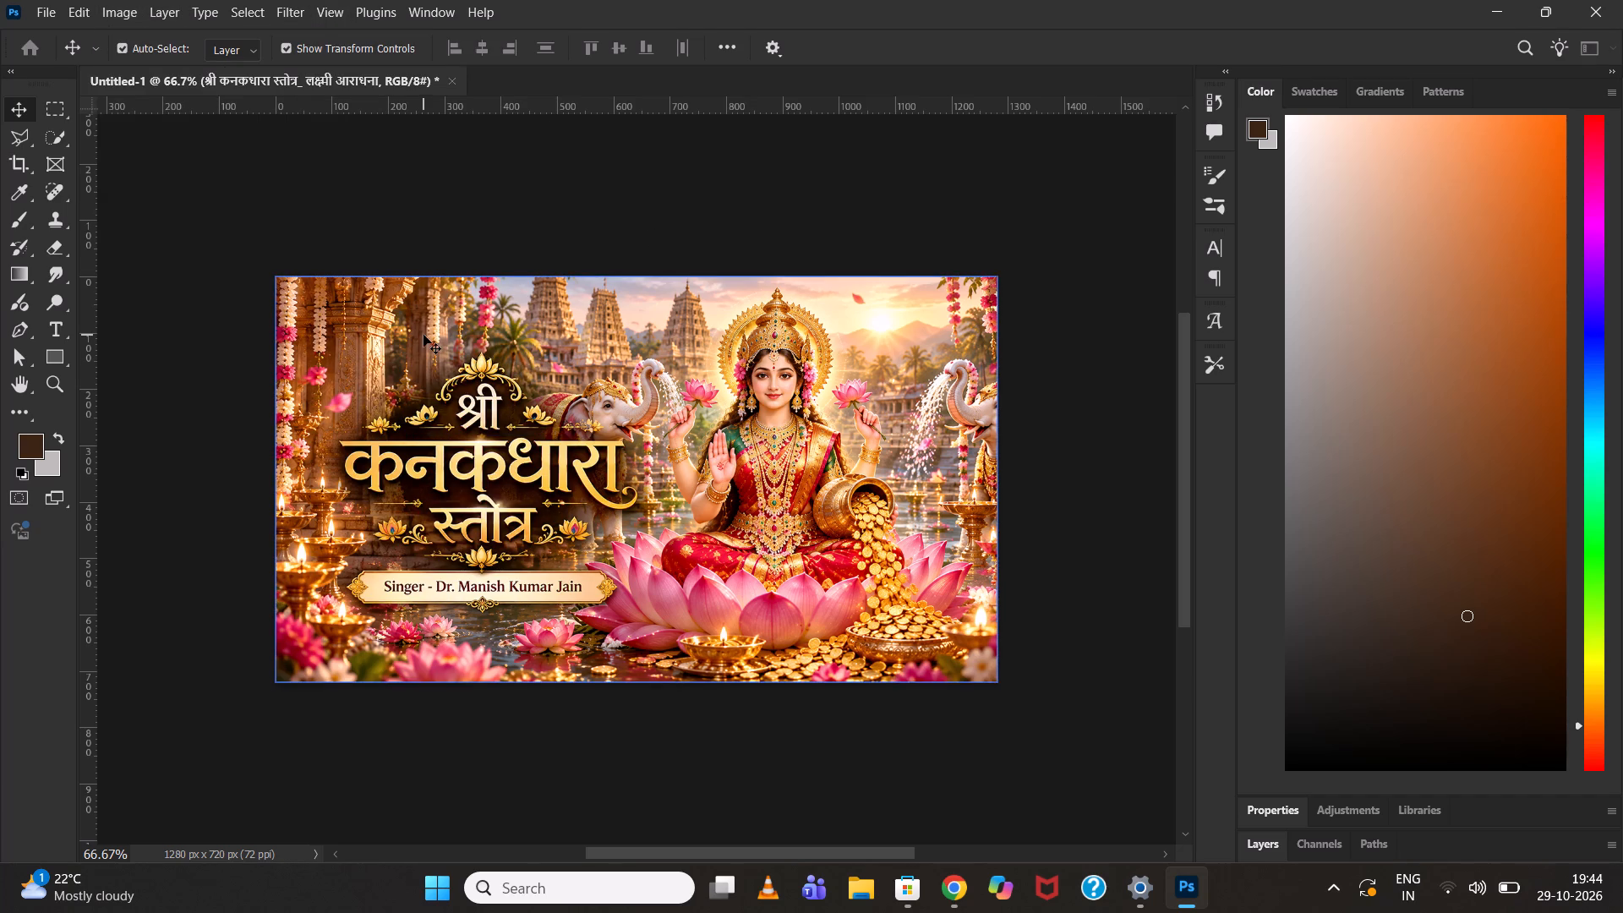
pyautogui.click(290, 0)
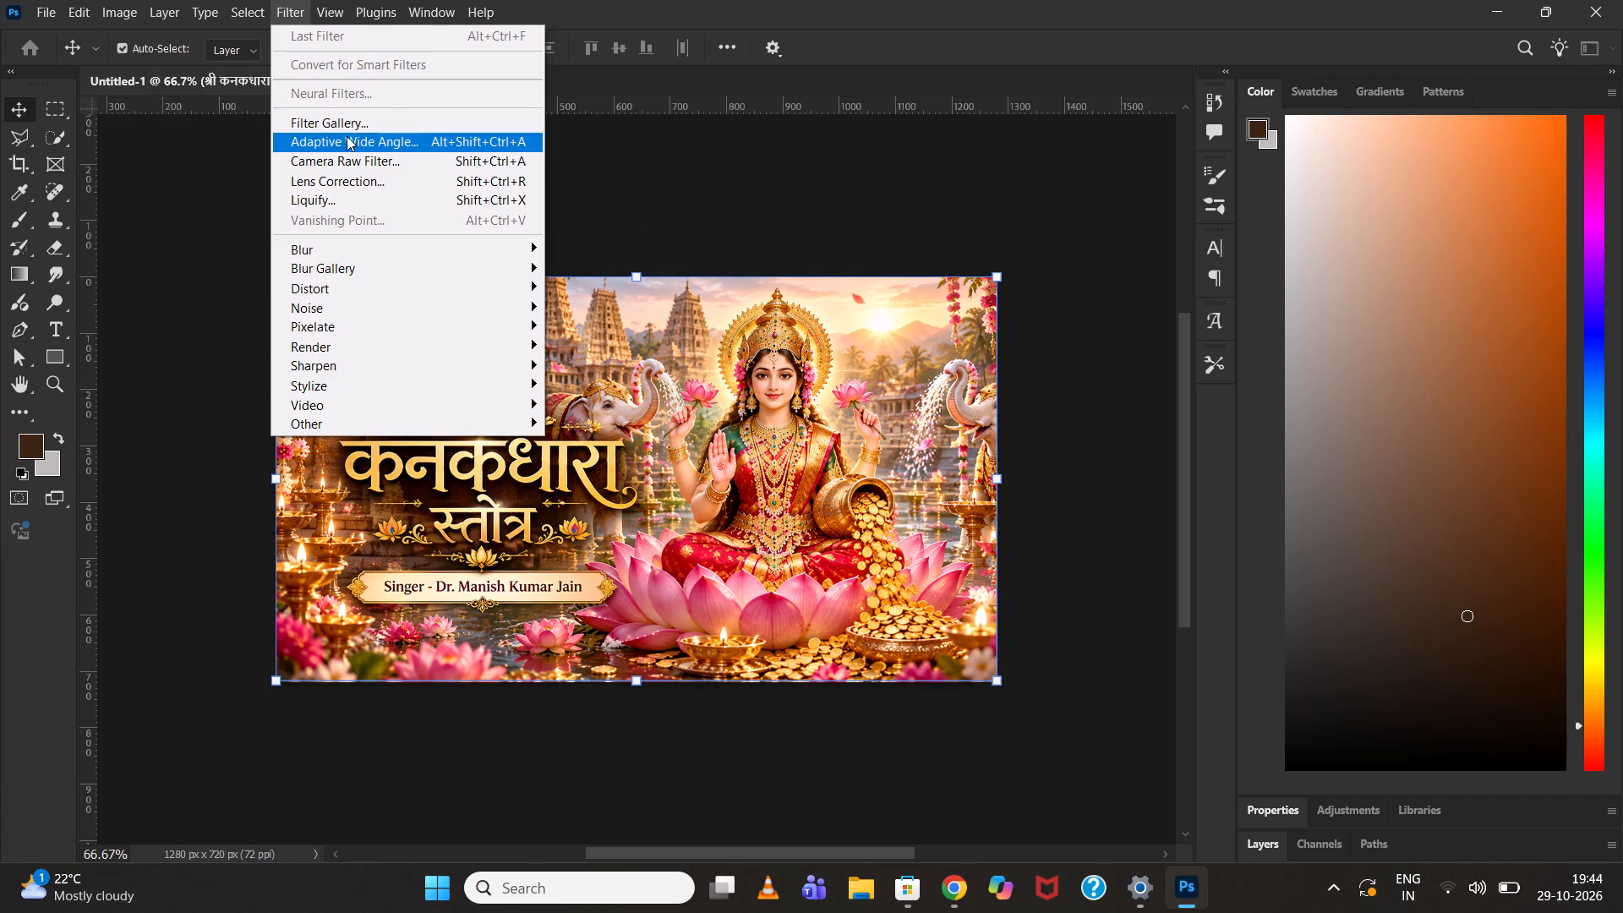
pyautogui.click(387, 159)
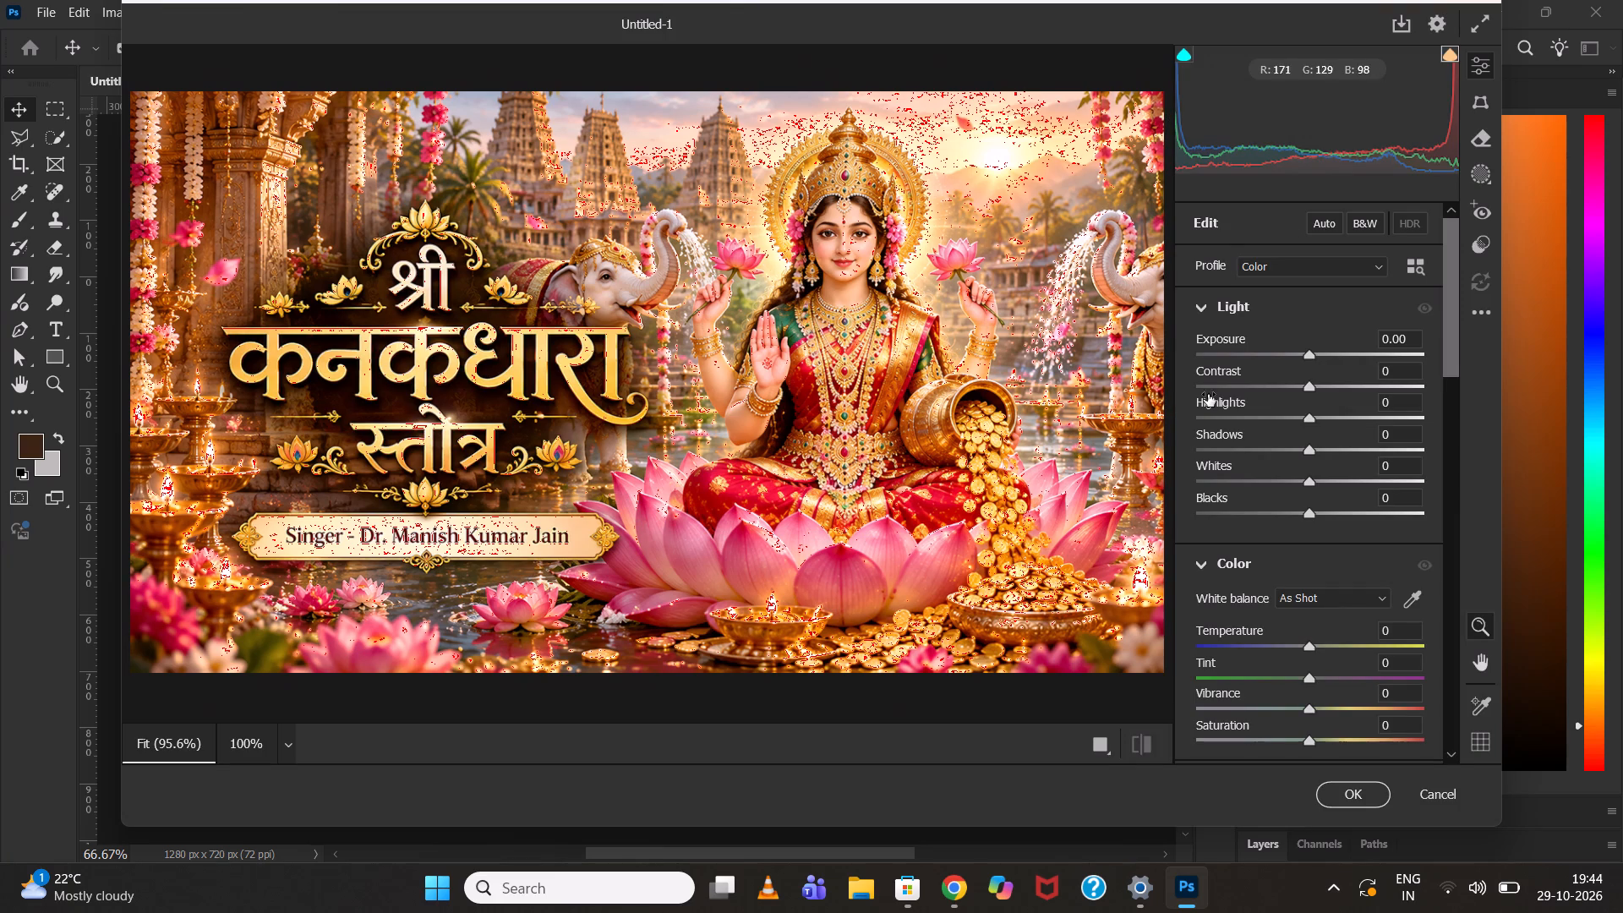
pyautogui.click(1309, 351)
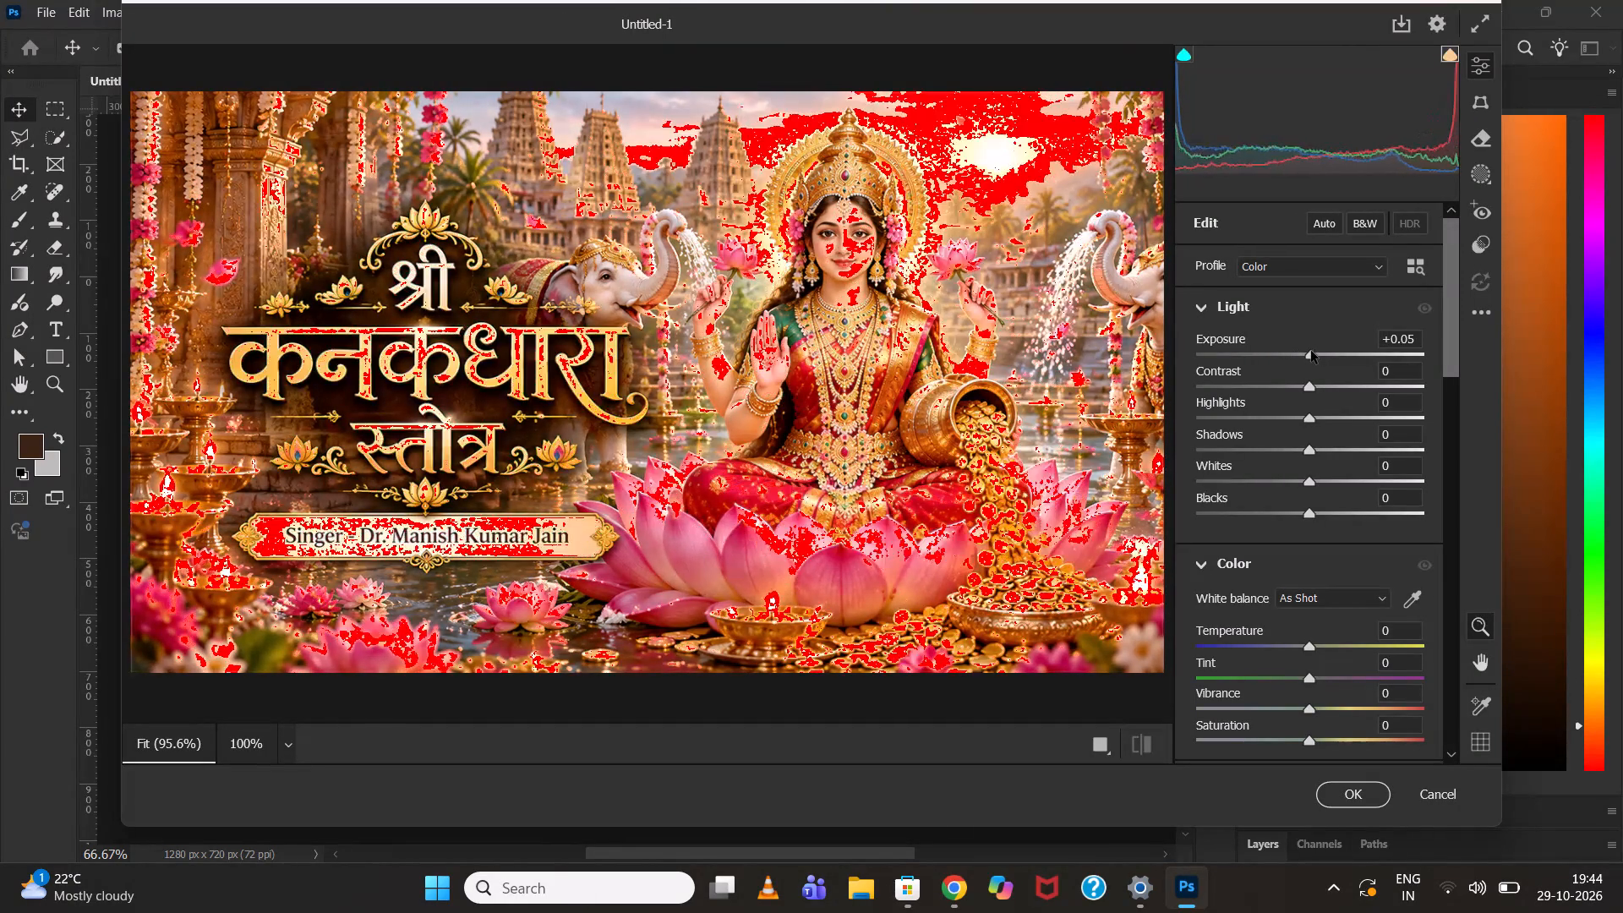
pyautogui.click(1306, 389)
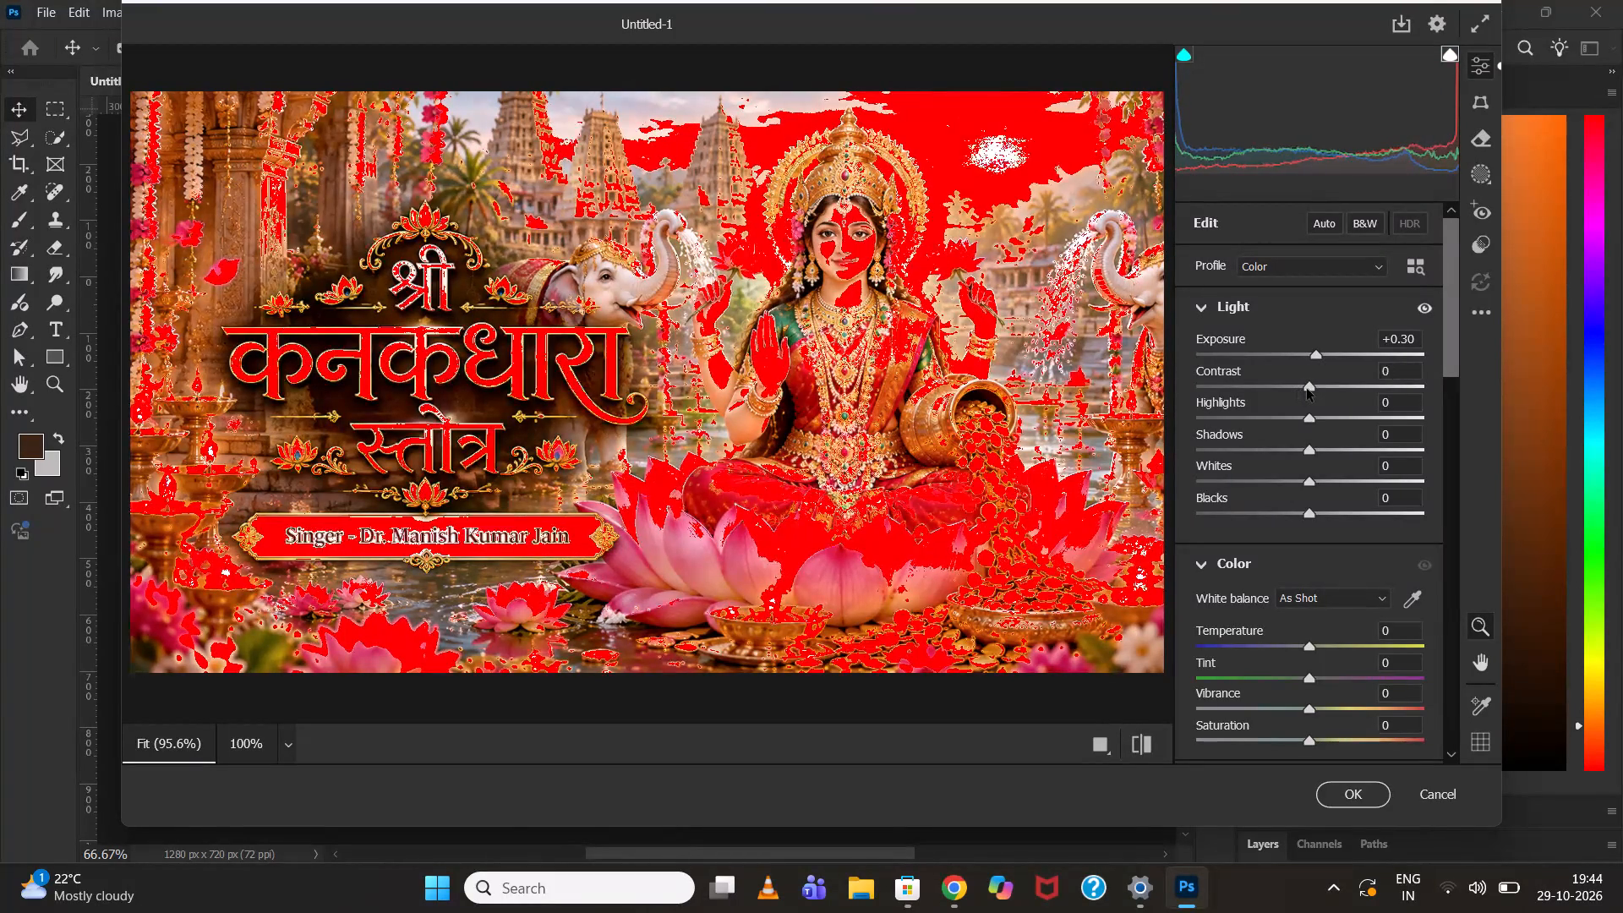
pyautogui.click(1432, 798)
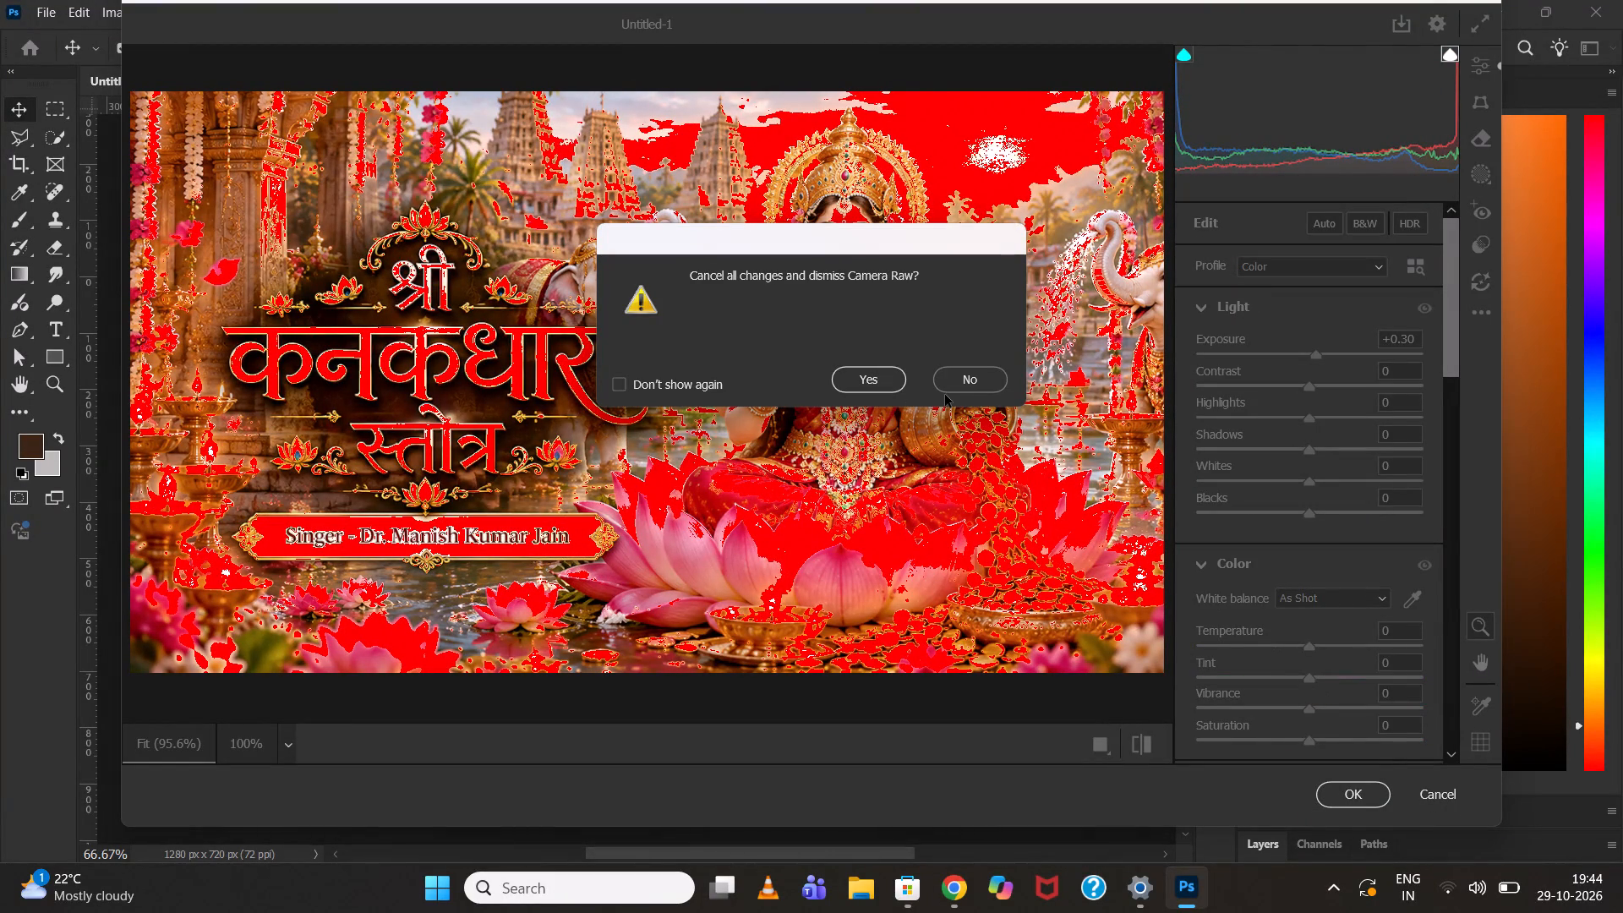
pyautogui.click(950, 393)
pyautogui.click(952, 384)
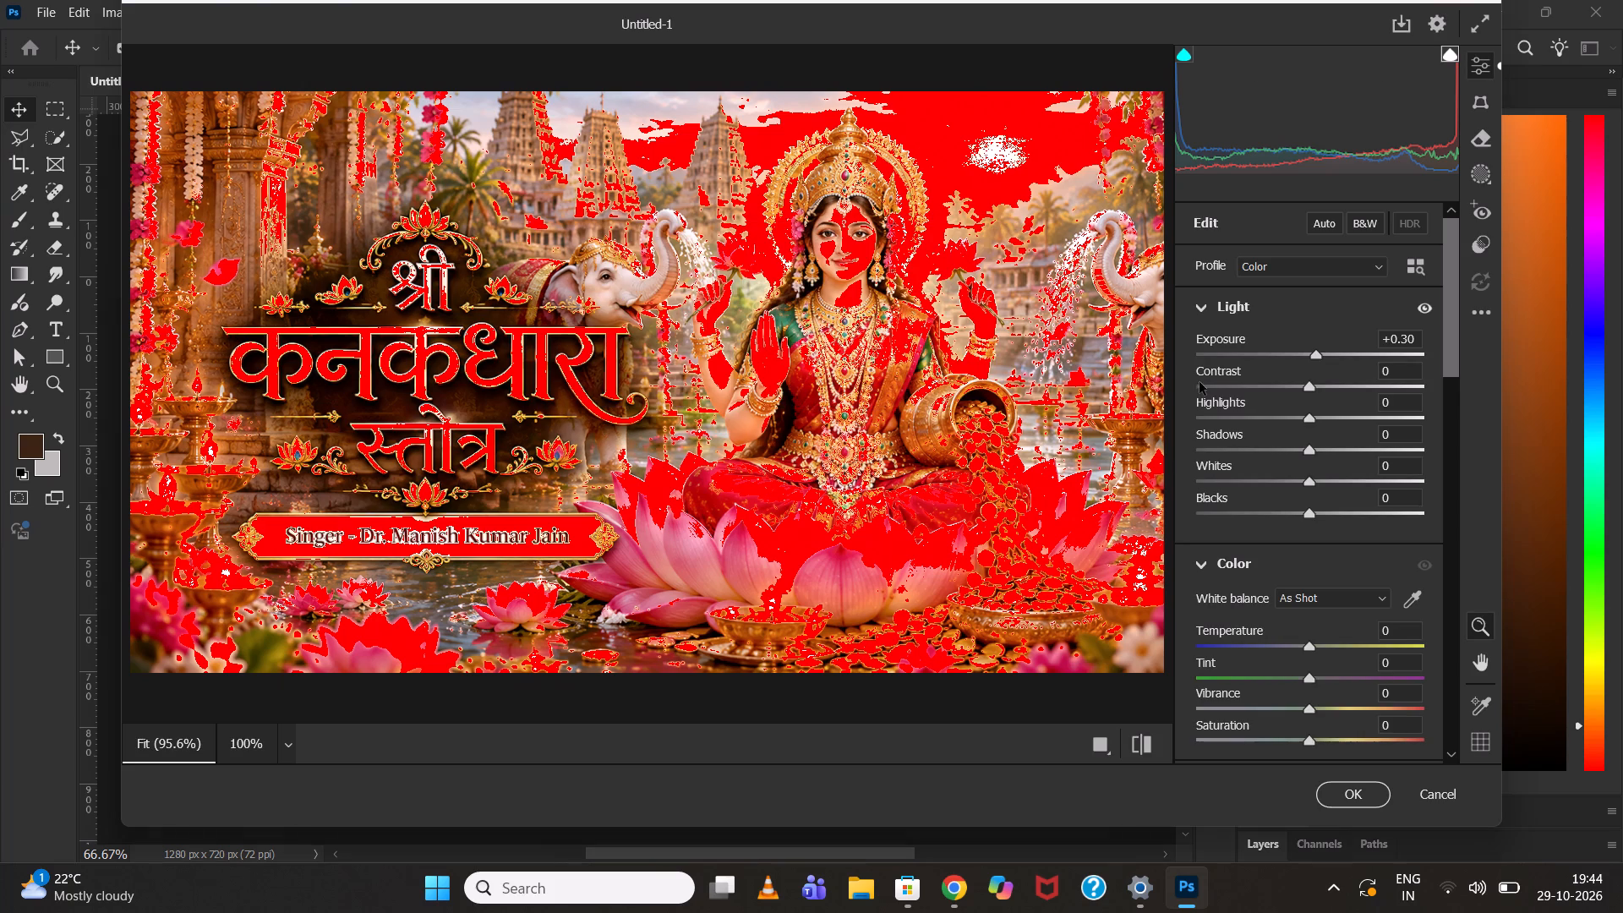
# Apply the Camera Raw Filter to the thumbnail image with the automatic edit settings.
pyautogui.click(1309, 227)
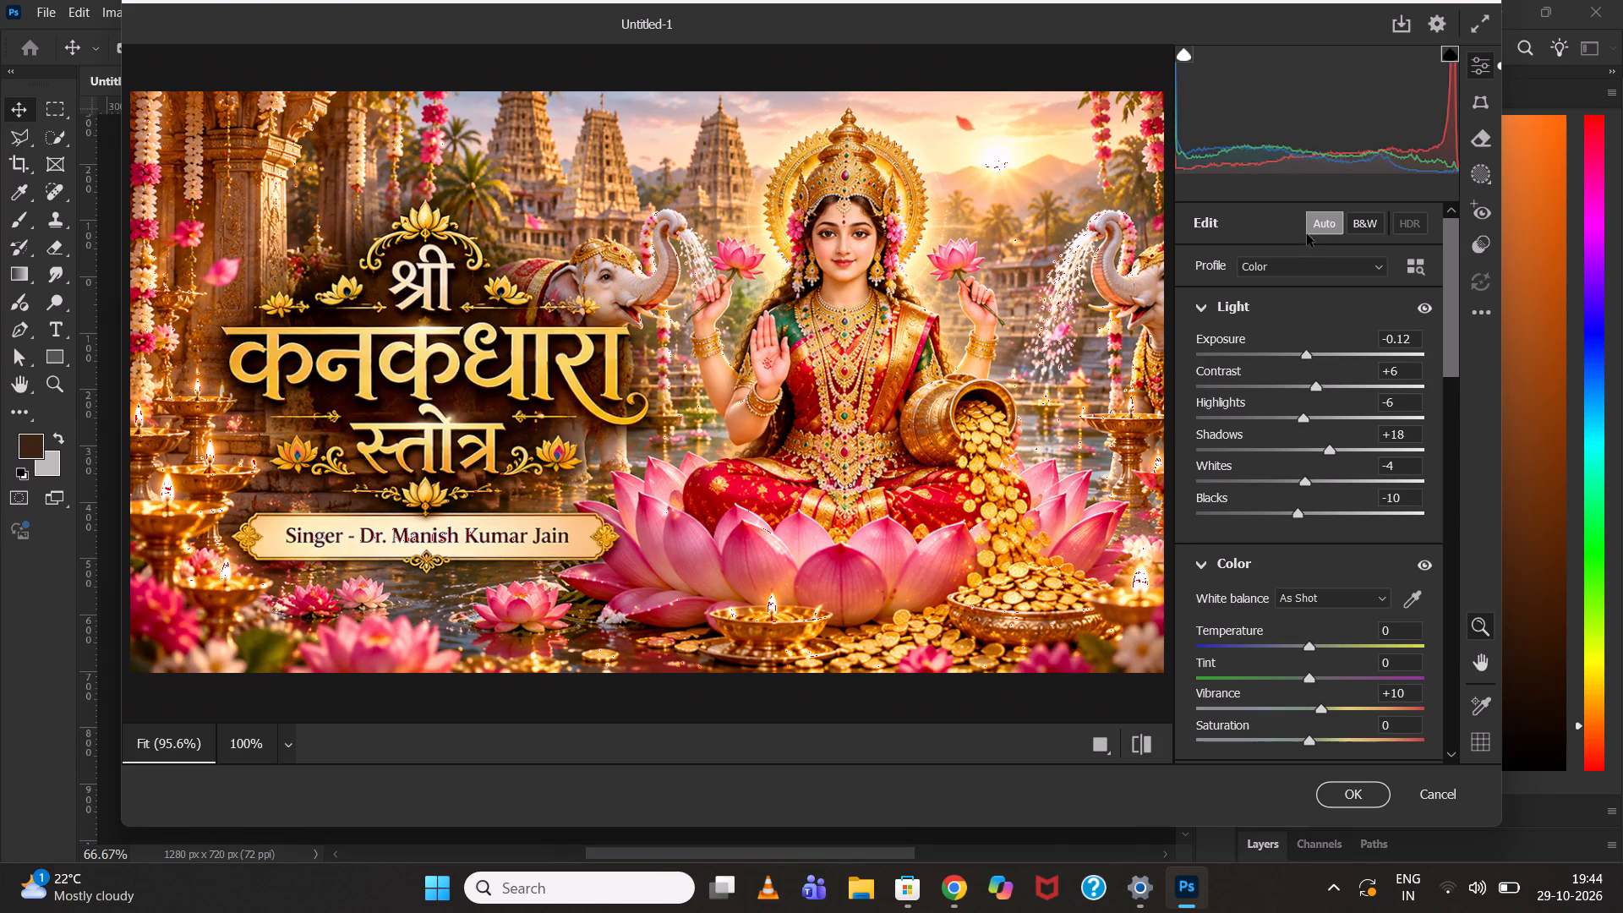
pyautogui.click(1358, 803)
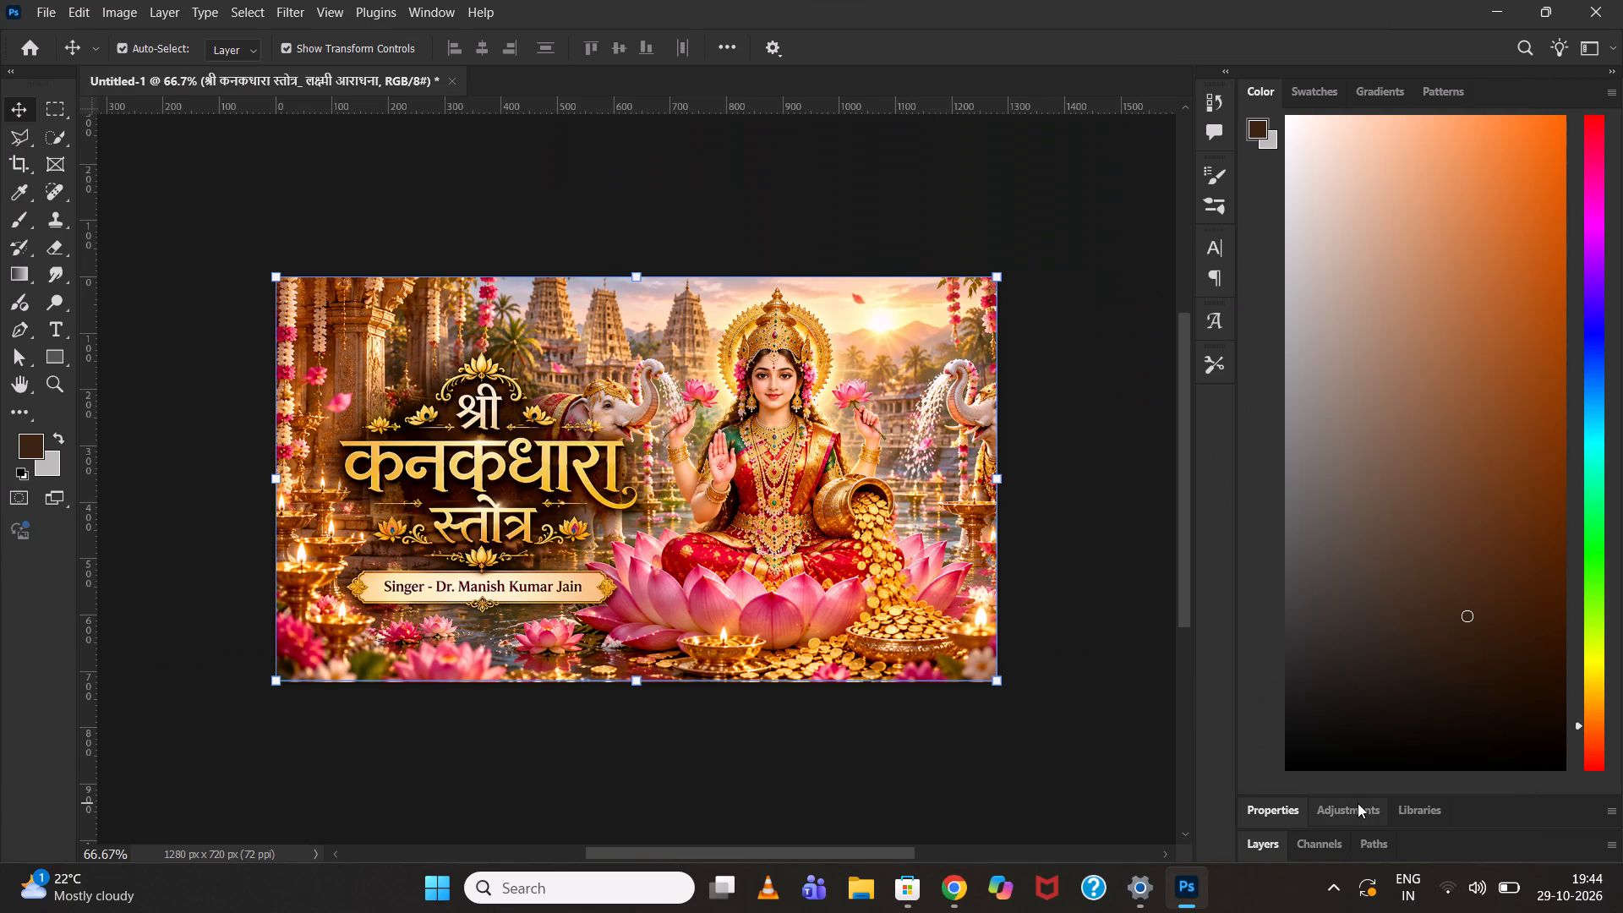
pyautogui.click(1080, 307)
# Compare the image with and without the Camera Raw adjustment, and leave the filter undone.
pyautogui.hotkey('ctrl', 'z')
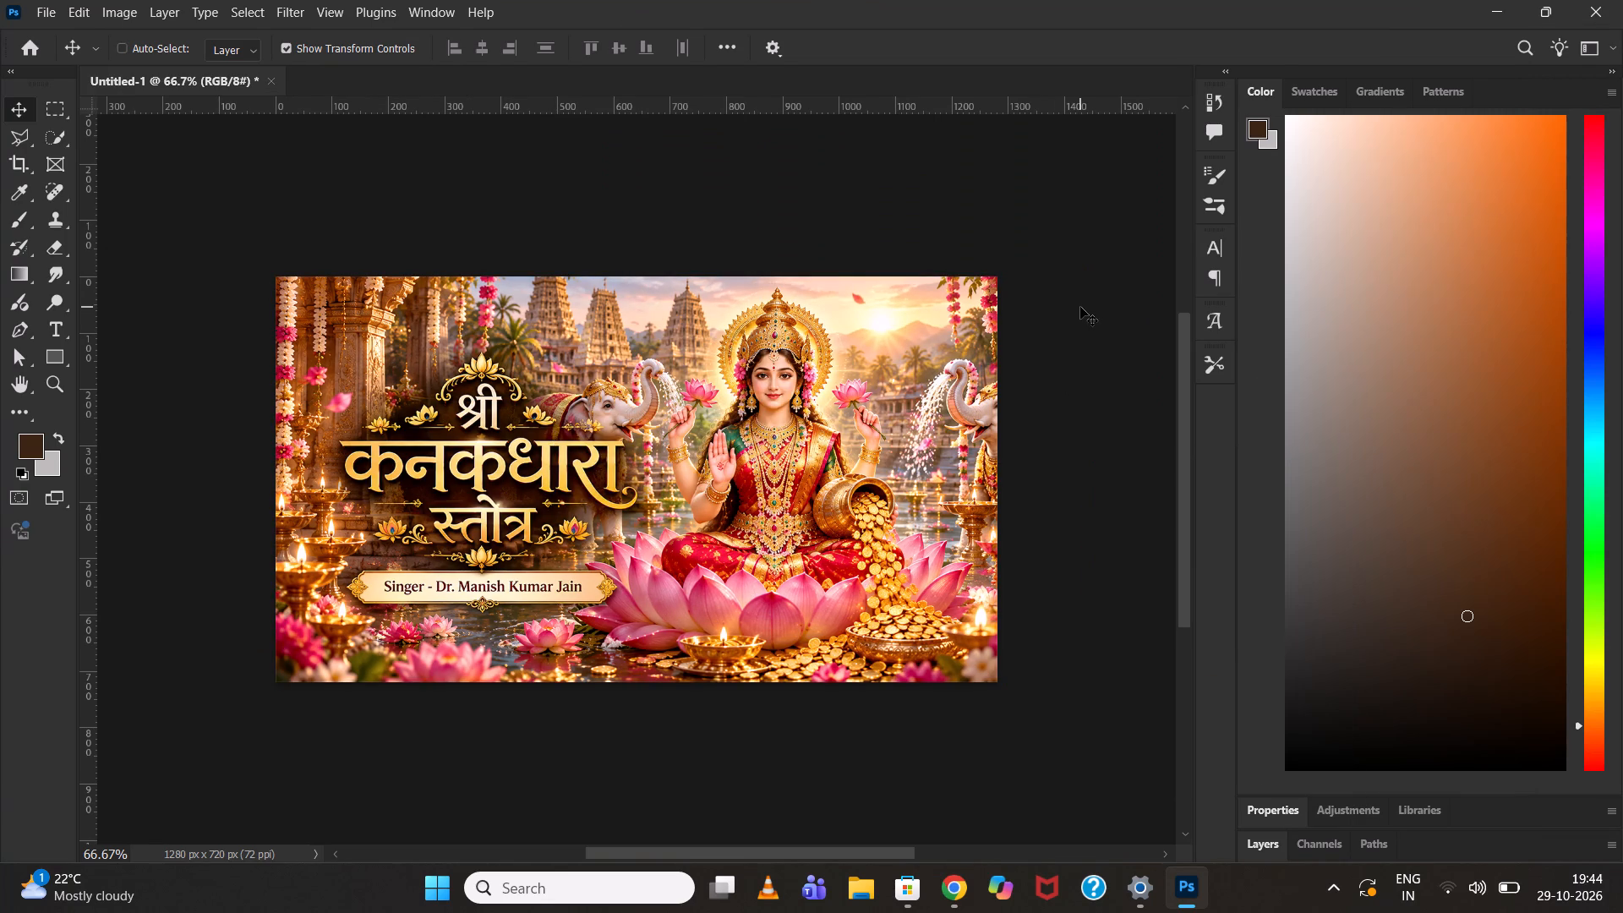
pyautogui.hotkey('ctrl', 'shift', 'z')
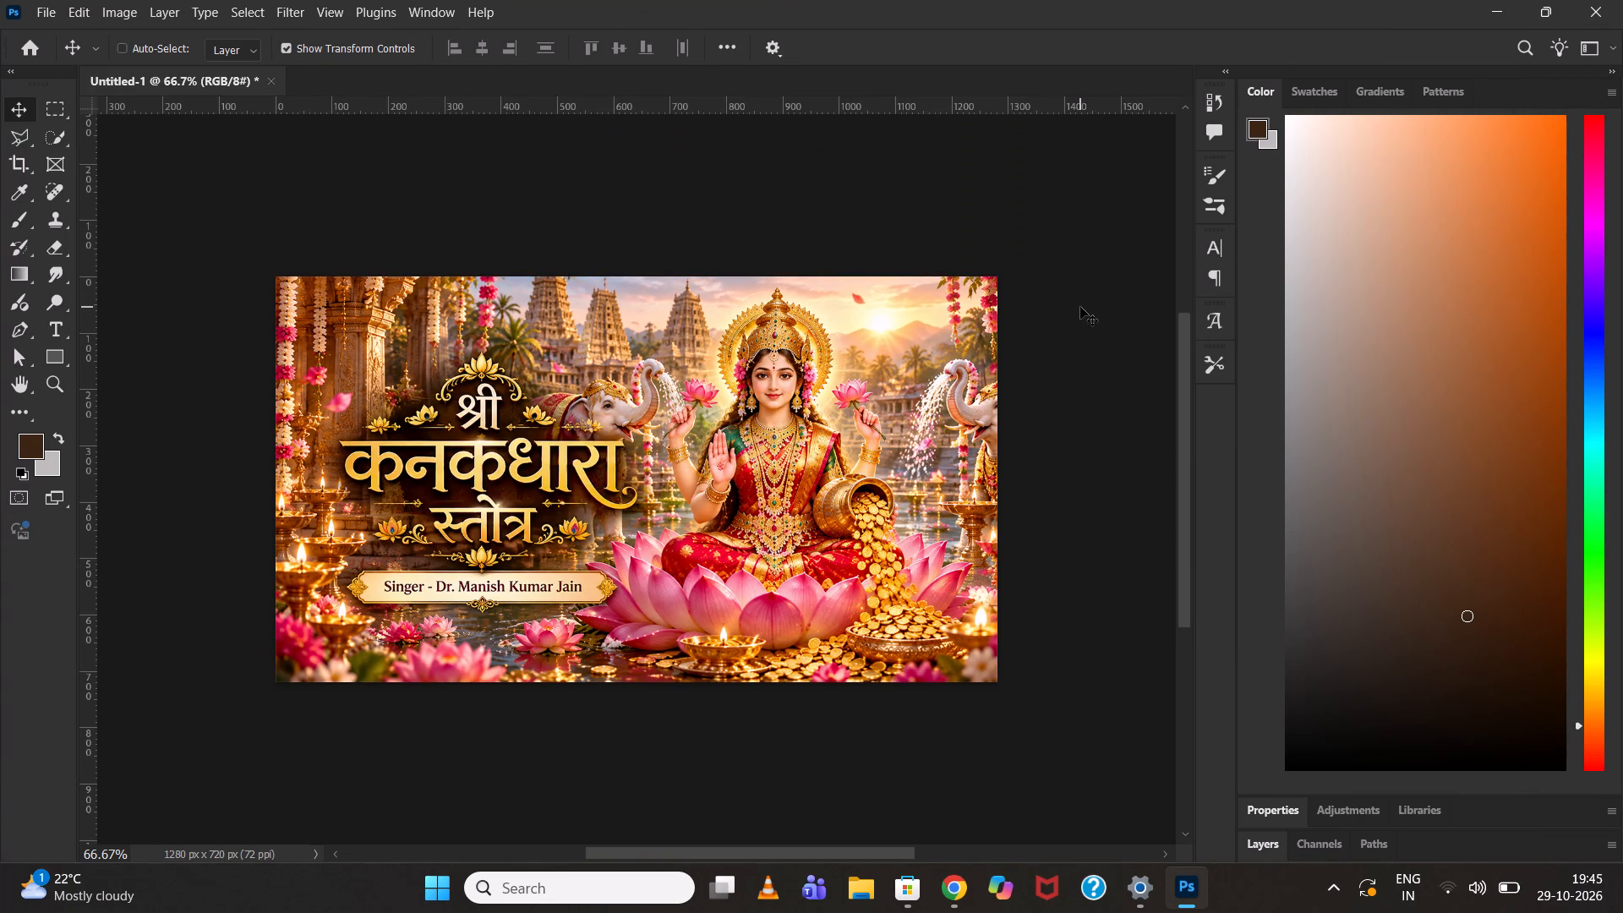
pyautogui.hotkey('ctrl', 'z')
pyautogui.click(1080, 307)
# Start exporting the finished thumbnail.
pyautogui.click(47, 21)
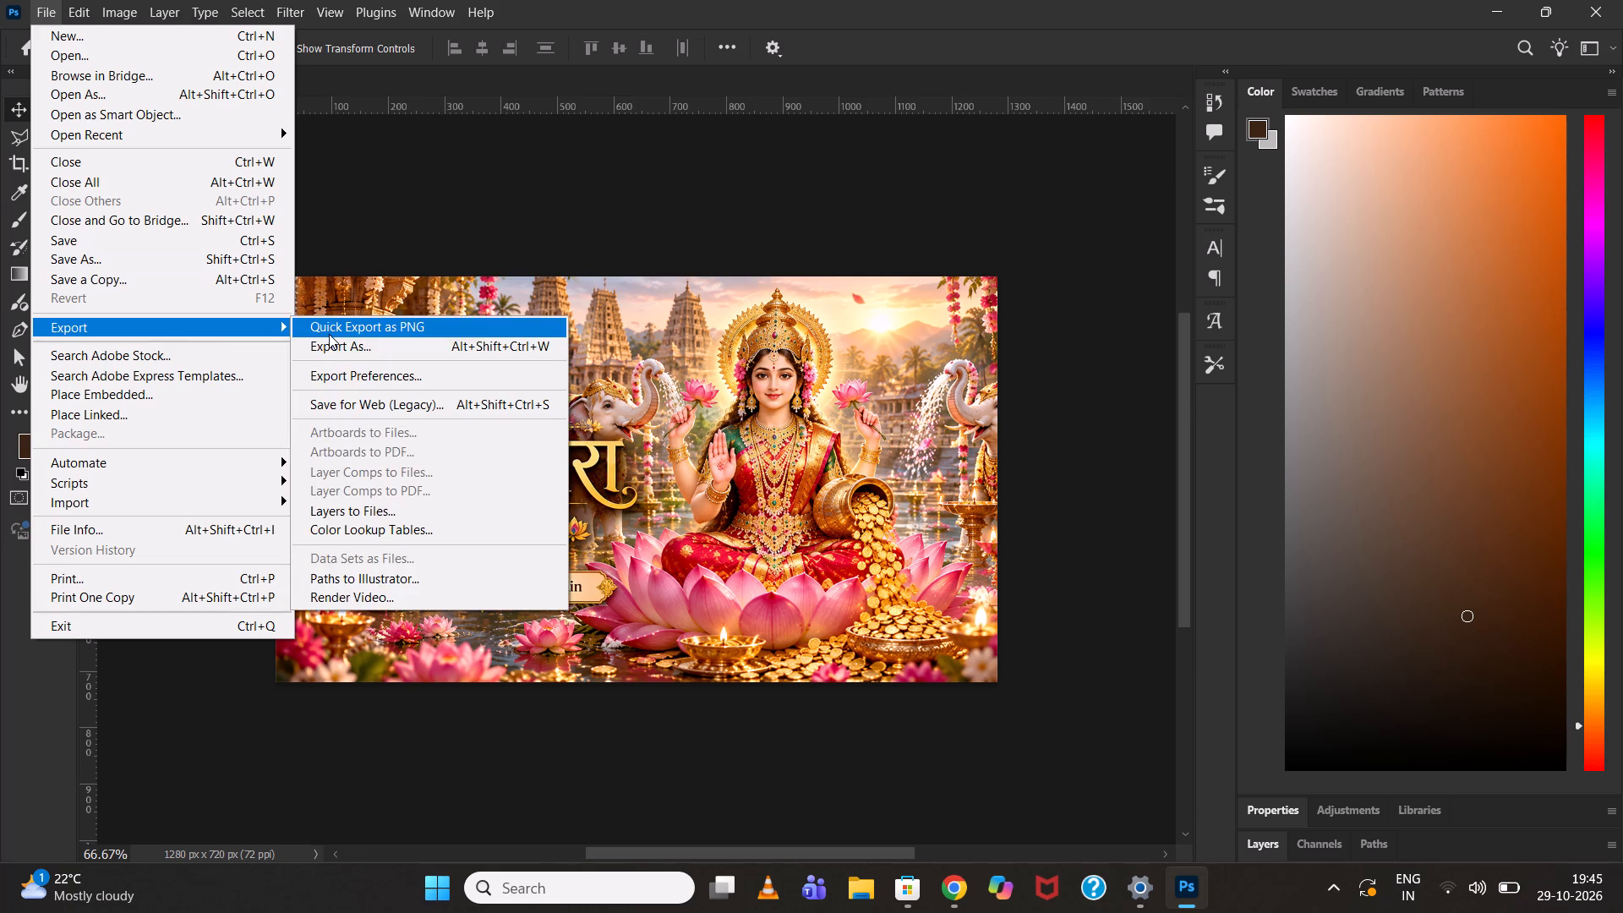
# Export the thumbnail as a PNG named "tnilknk" in the Downloads folder.
pyautogui.click(329, 334)
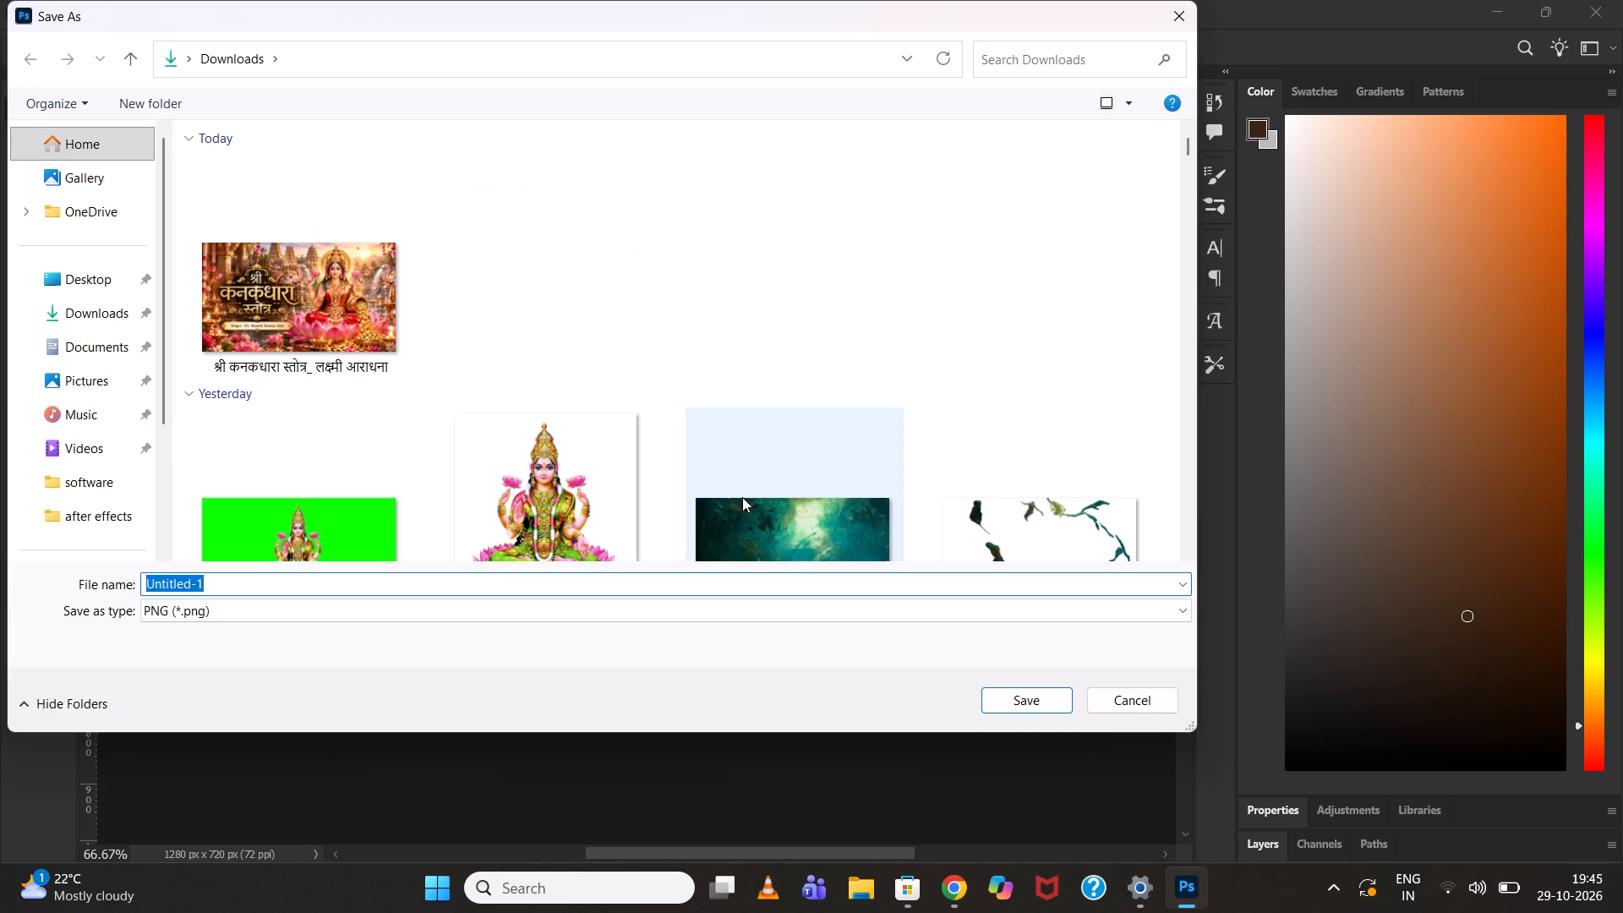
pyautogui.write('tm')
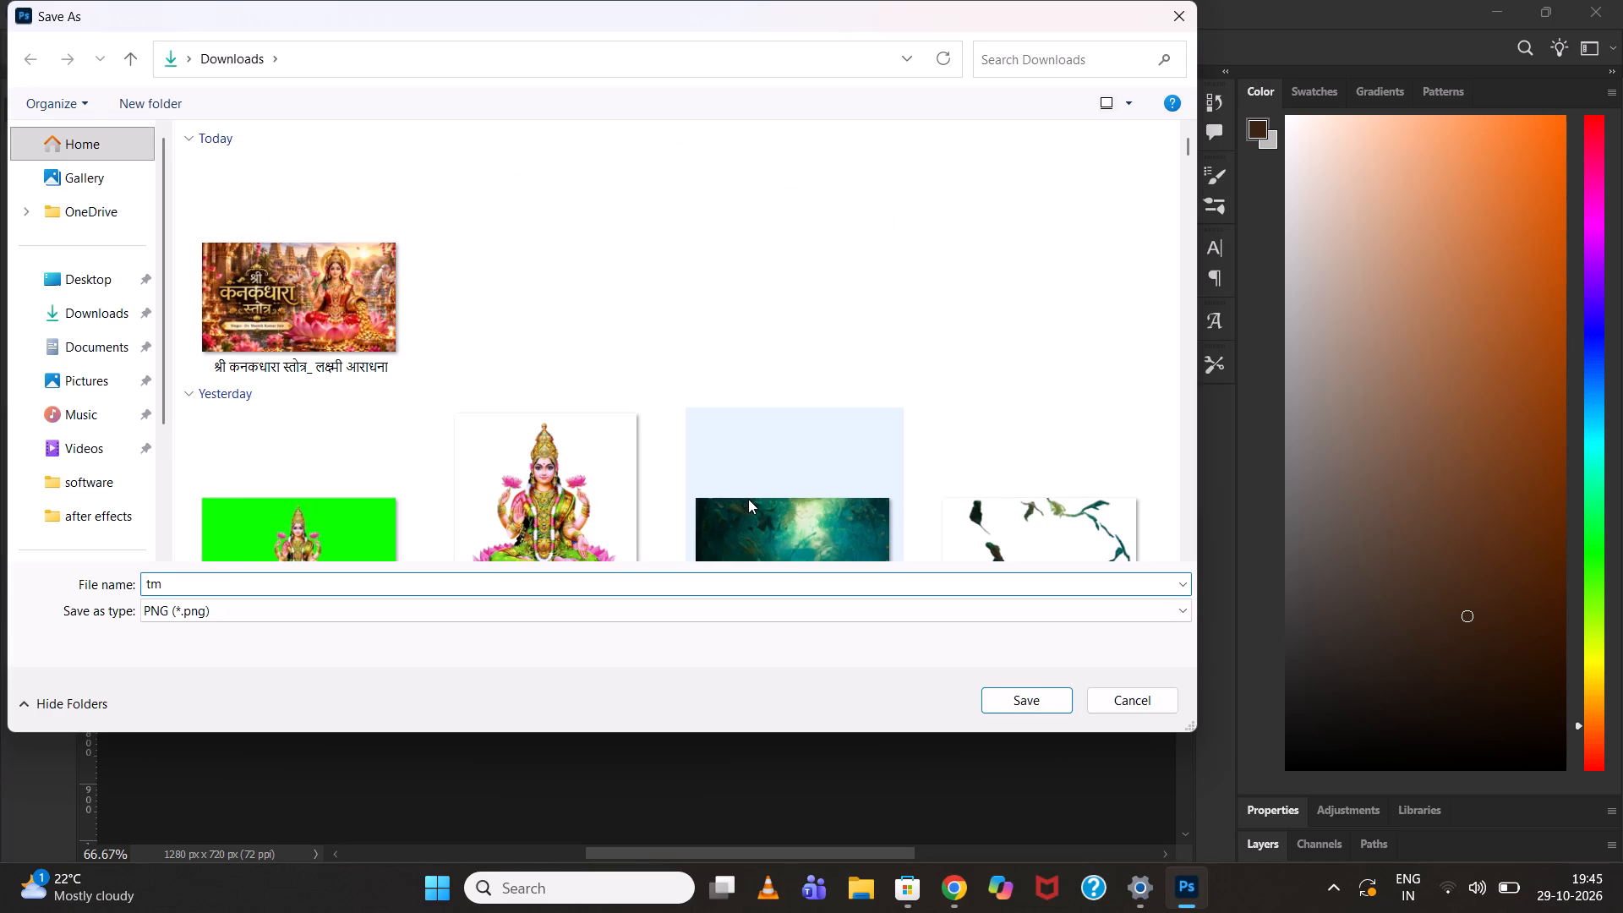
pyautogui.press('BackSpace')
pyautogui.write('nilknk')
pyautogui.click(998, 691)
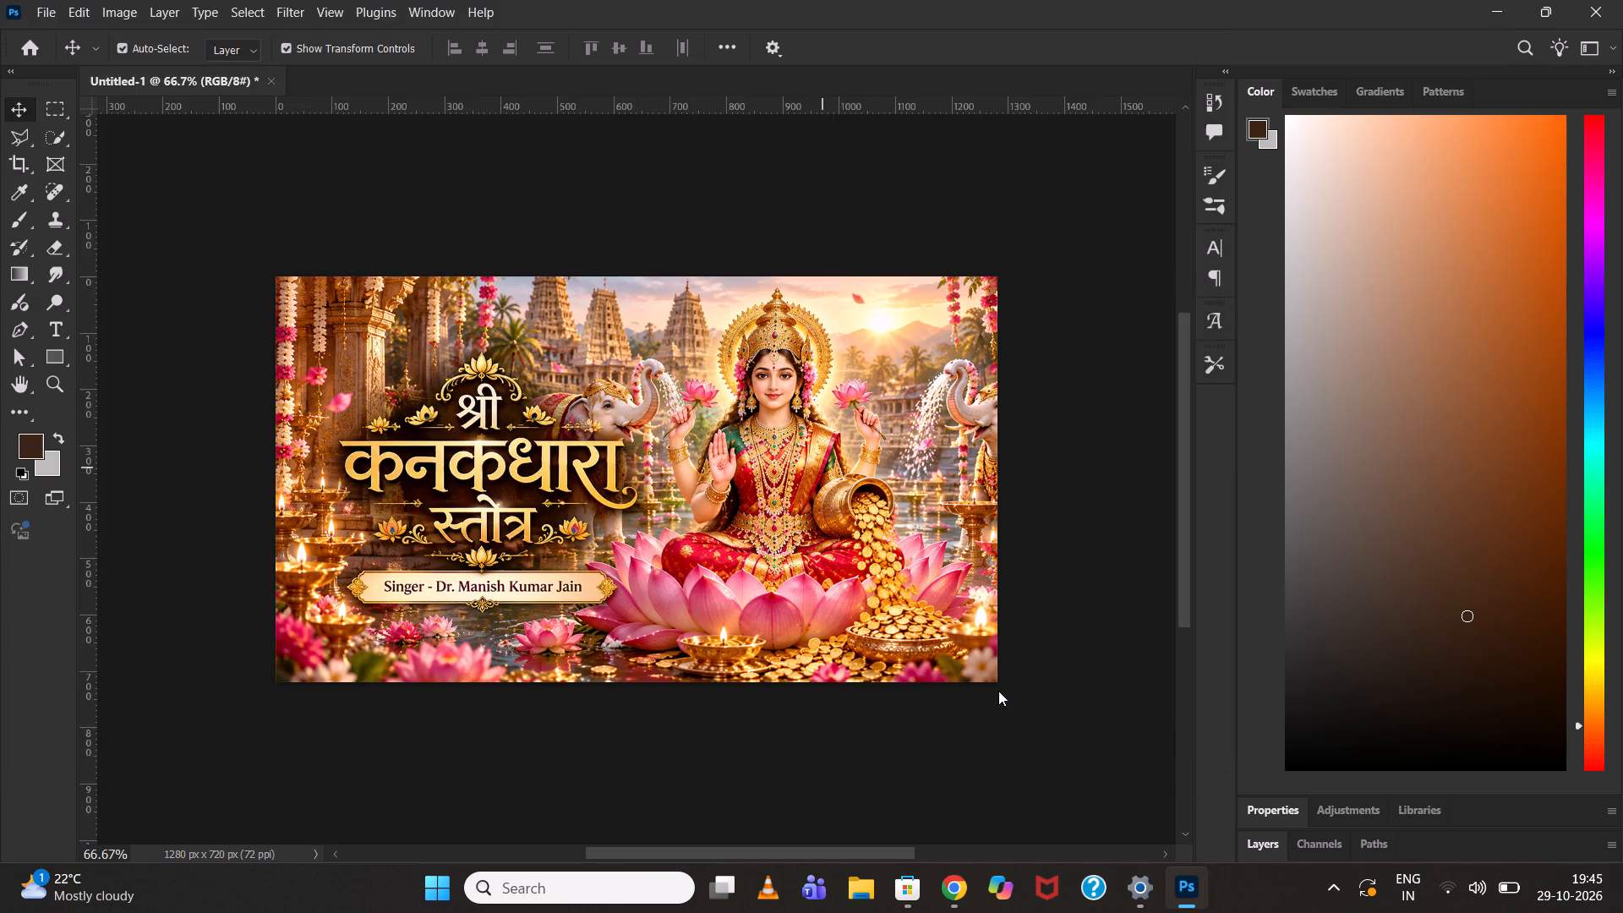
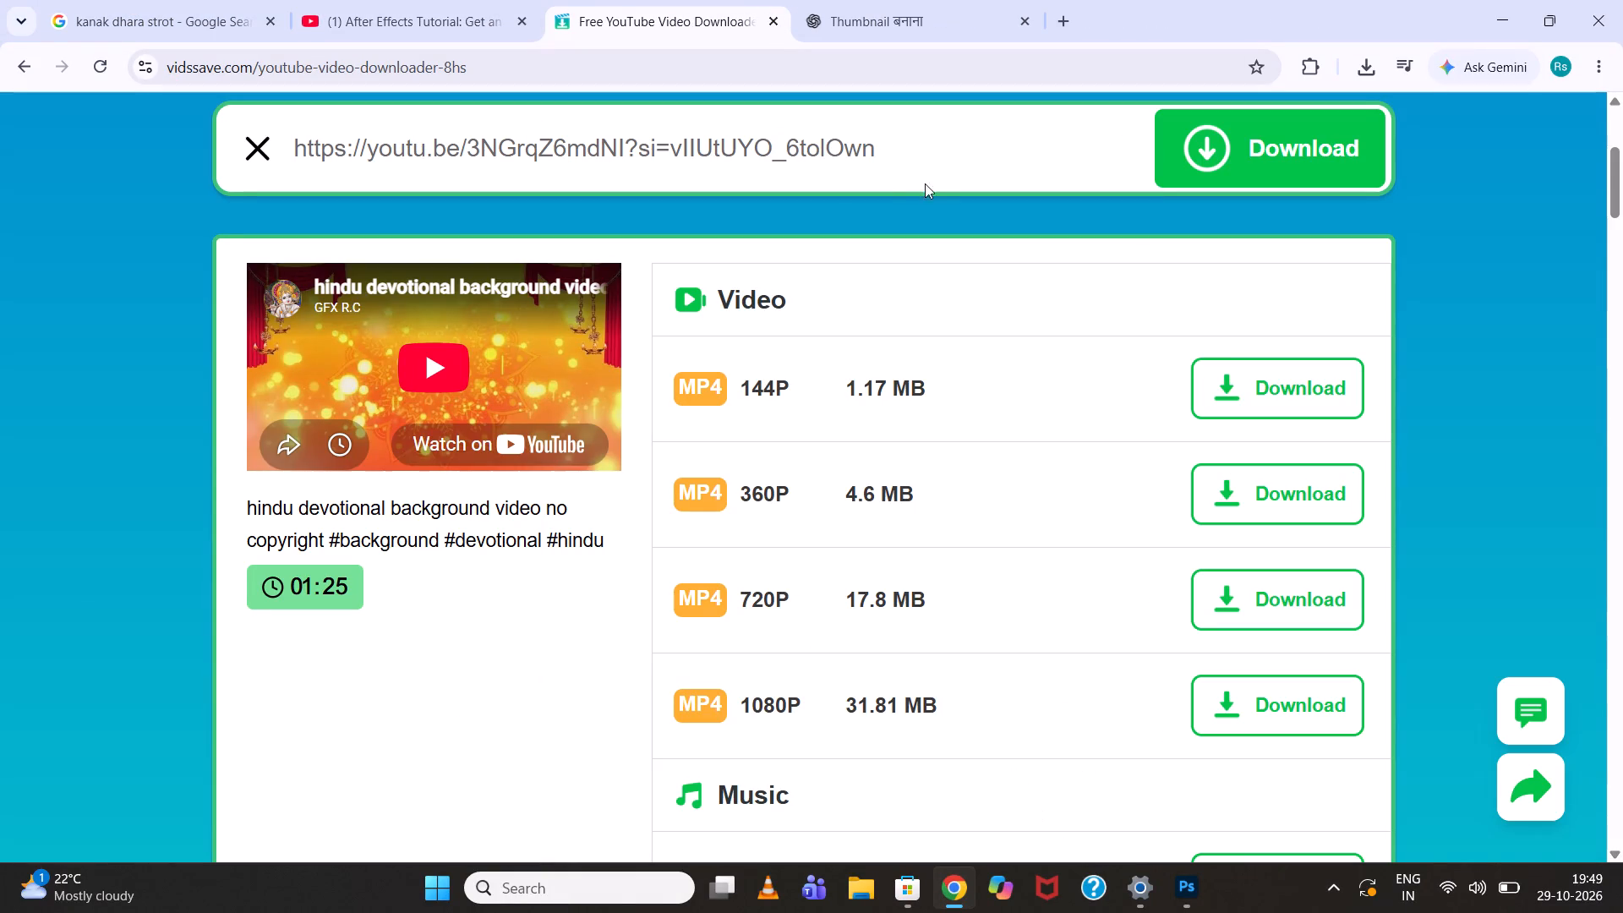
# In the ChatGPT conversation "Thumbnail बनाना", view the latest generated image with the line धन की प्राप्ति का अचूक उपाय enlarged, and close it.
pyautogui.click(913, 14)
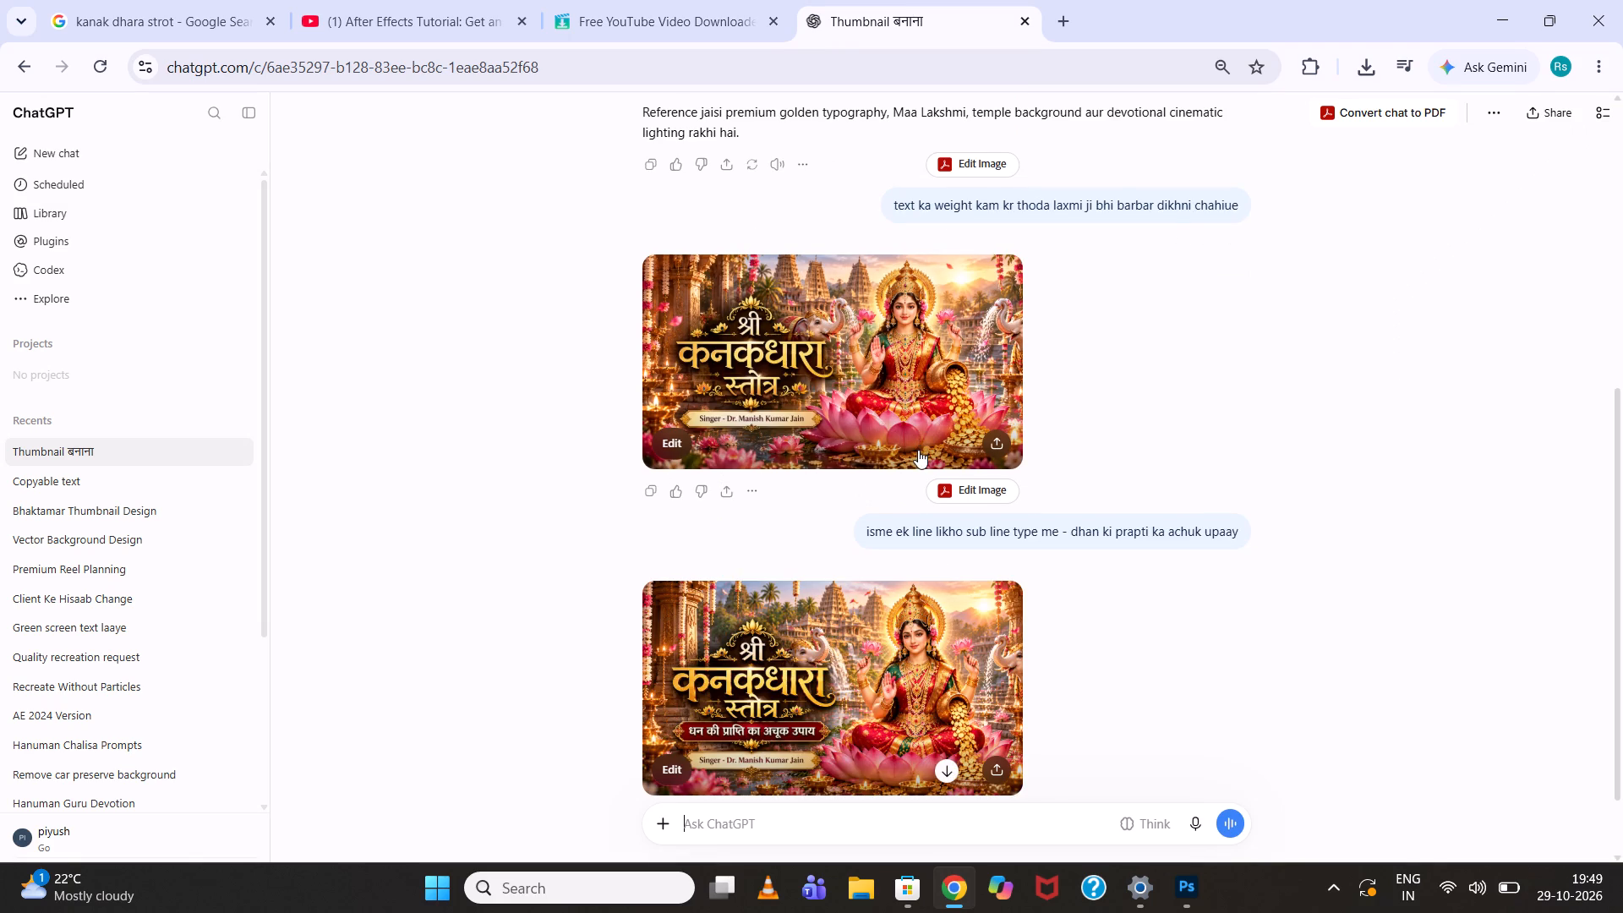
pyautogui.scroll(-2, 784, 522)
pyautogui.click(801, 571)
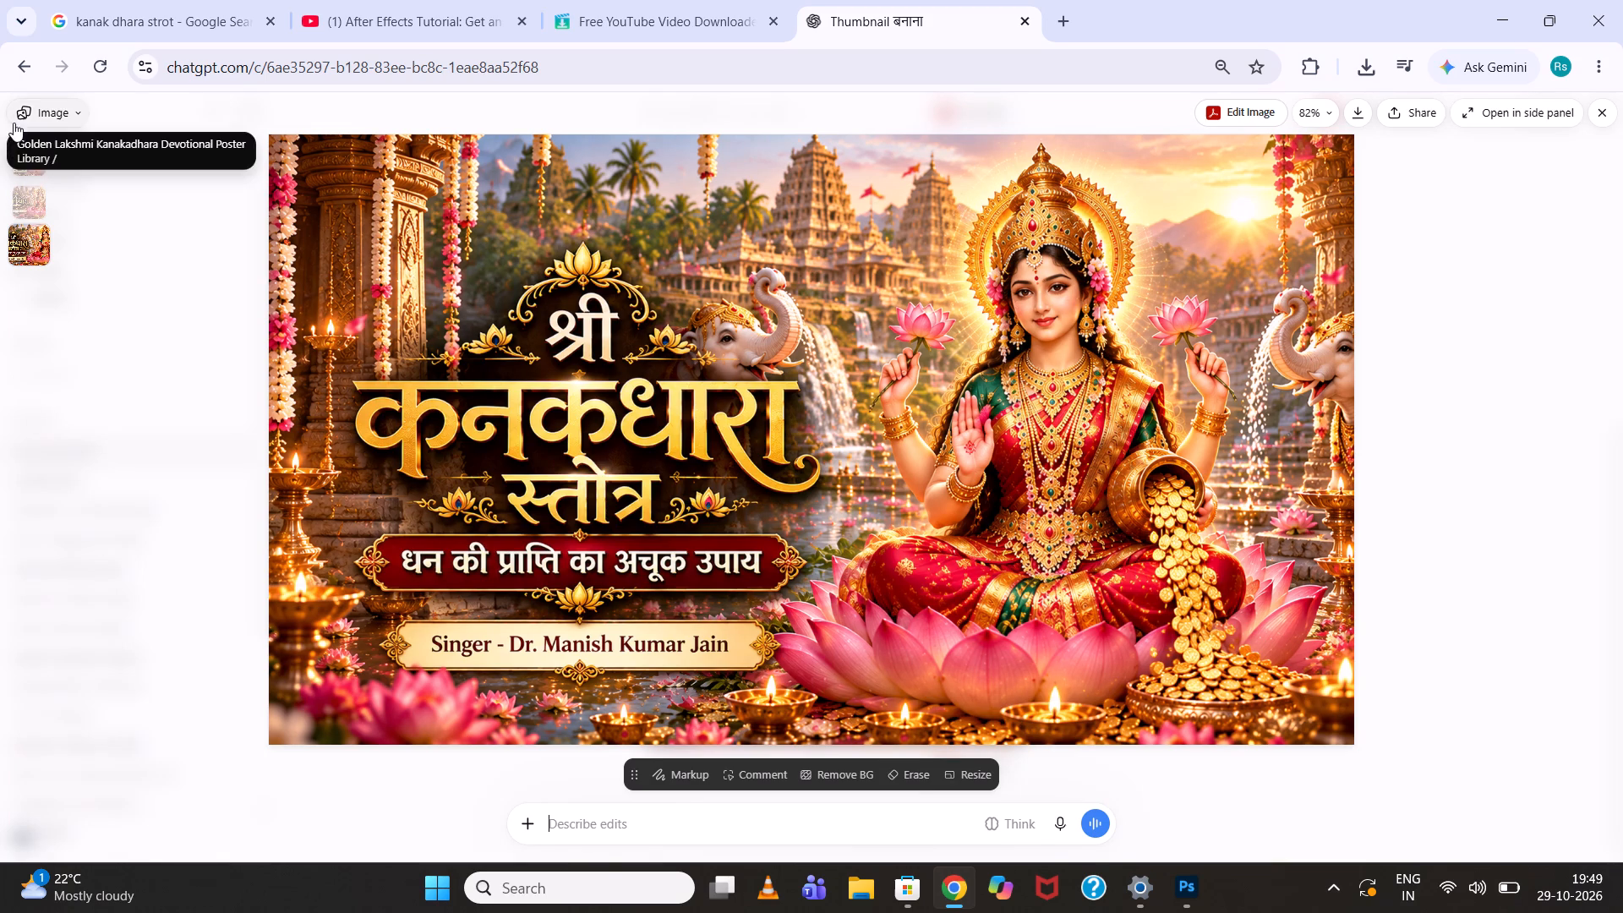
pyautogui.click(1604, 120)
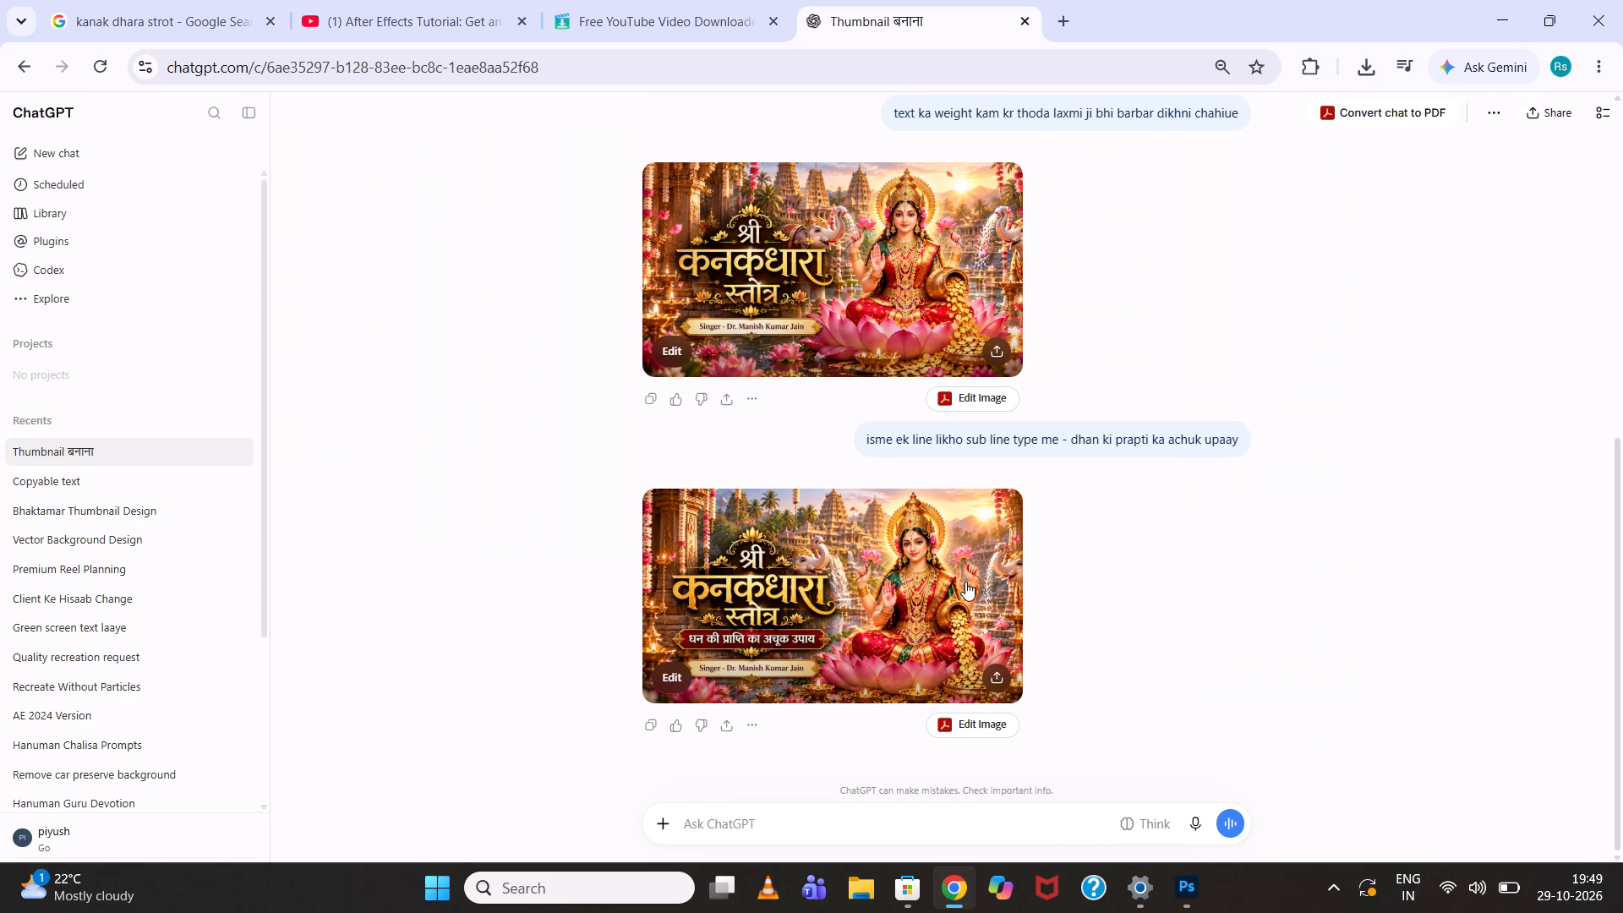
# Open the latest ChatGPT thumbnail with the धन की प्राप्ति का अचूक उपाय sub-line and download it.
pyautogui.click(980, 523)
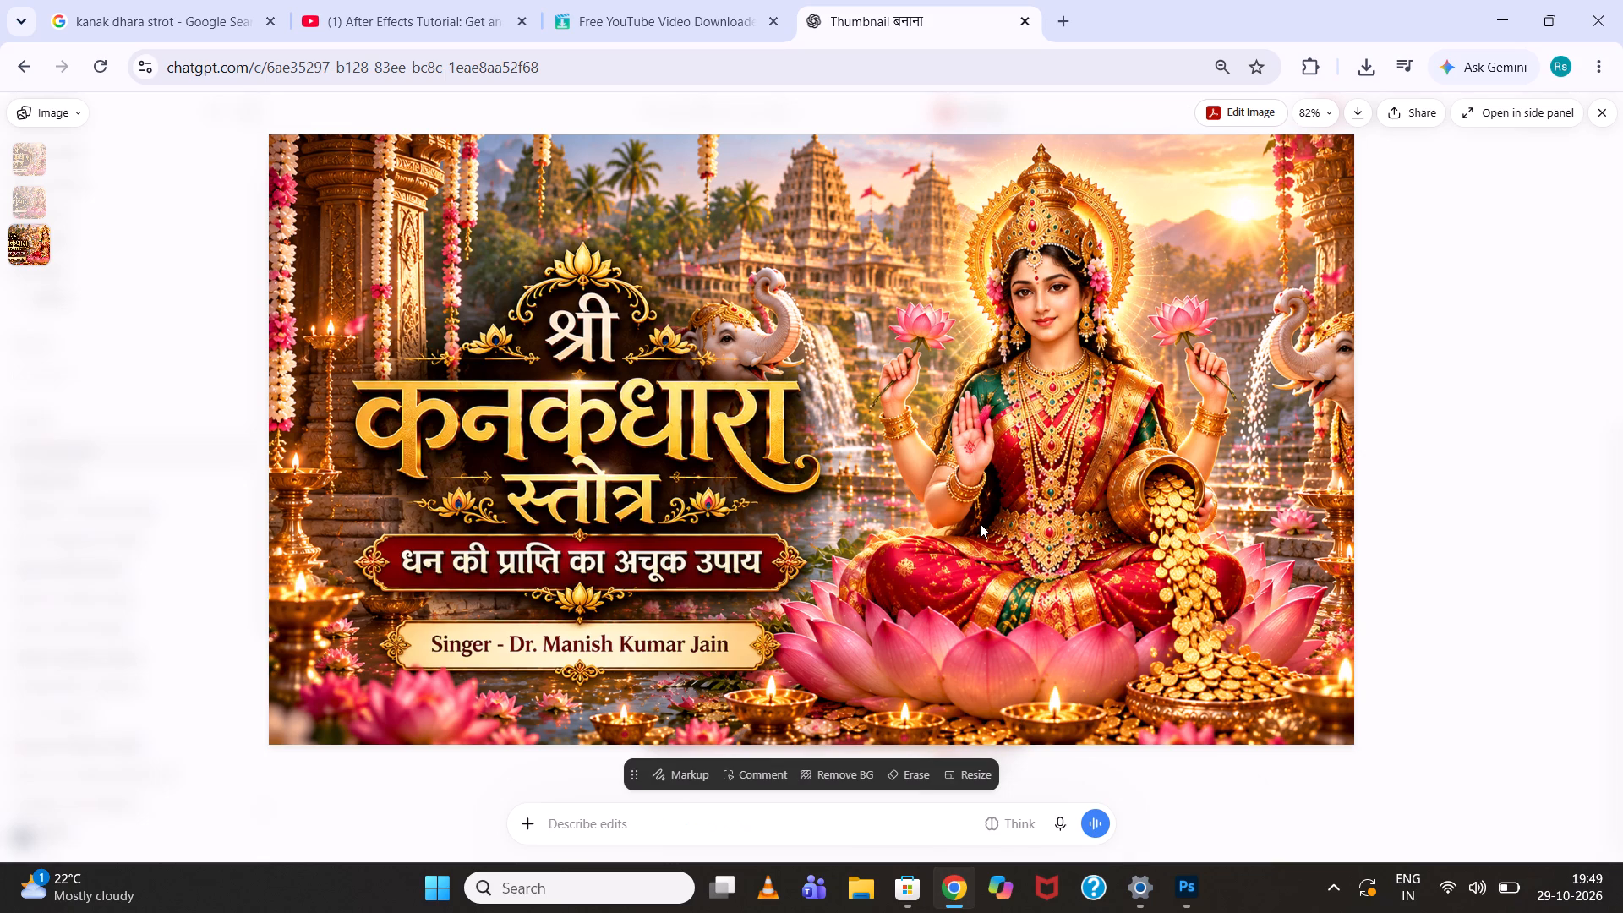
pyautogui.click(1396, 476)
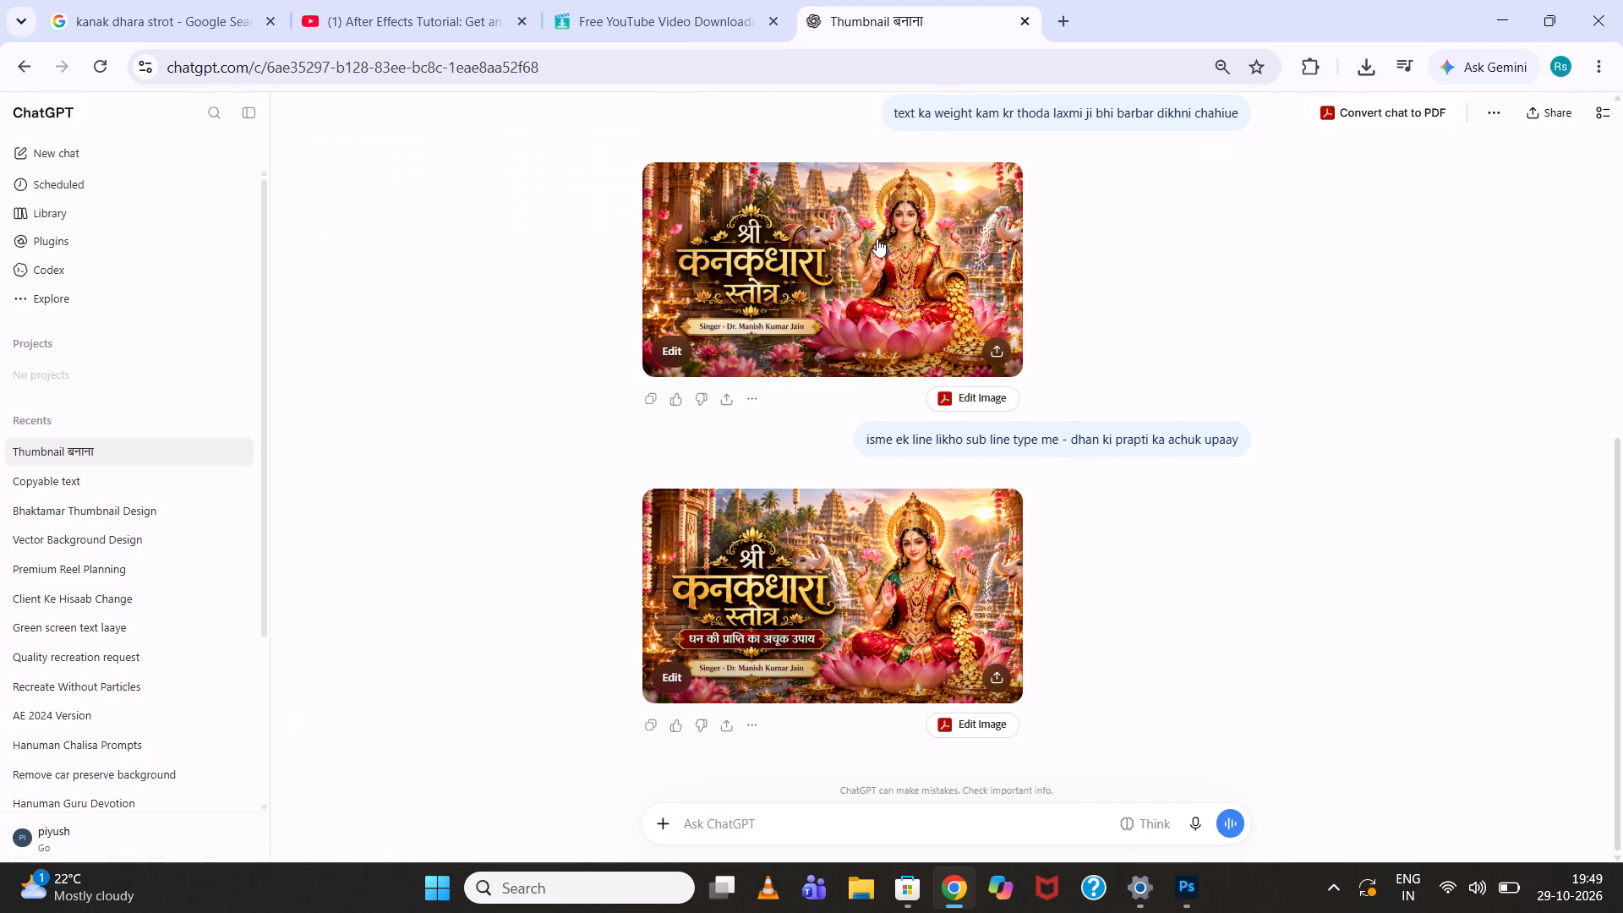
pyautogui.click(988, 576)
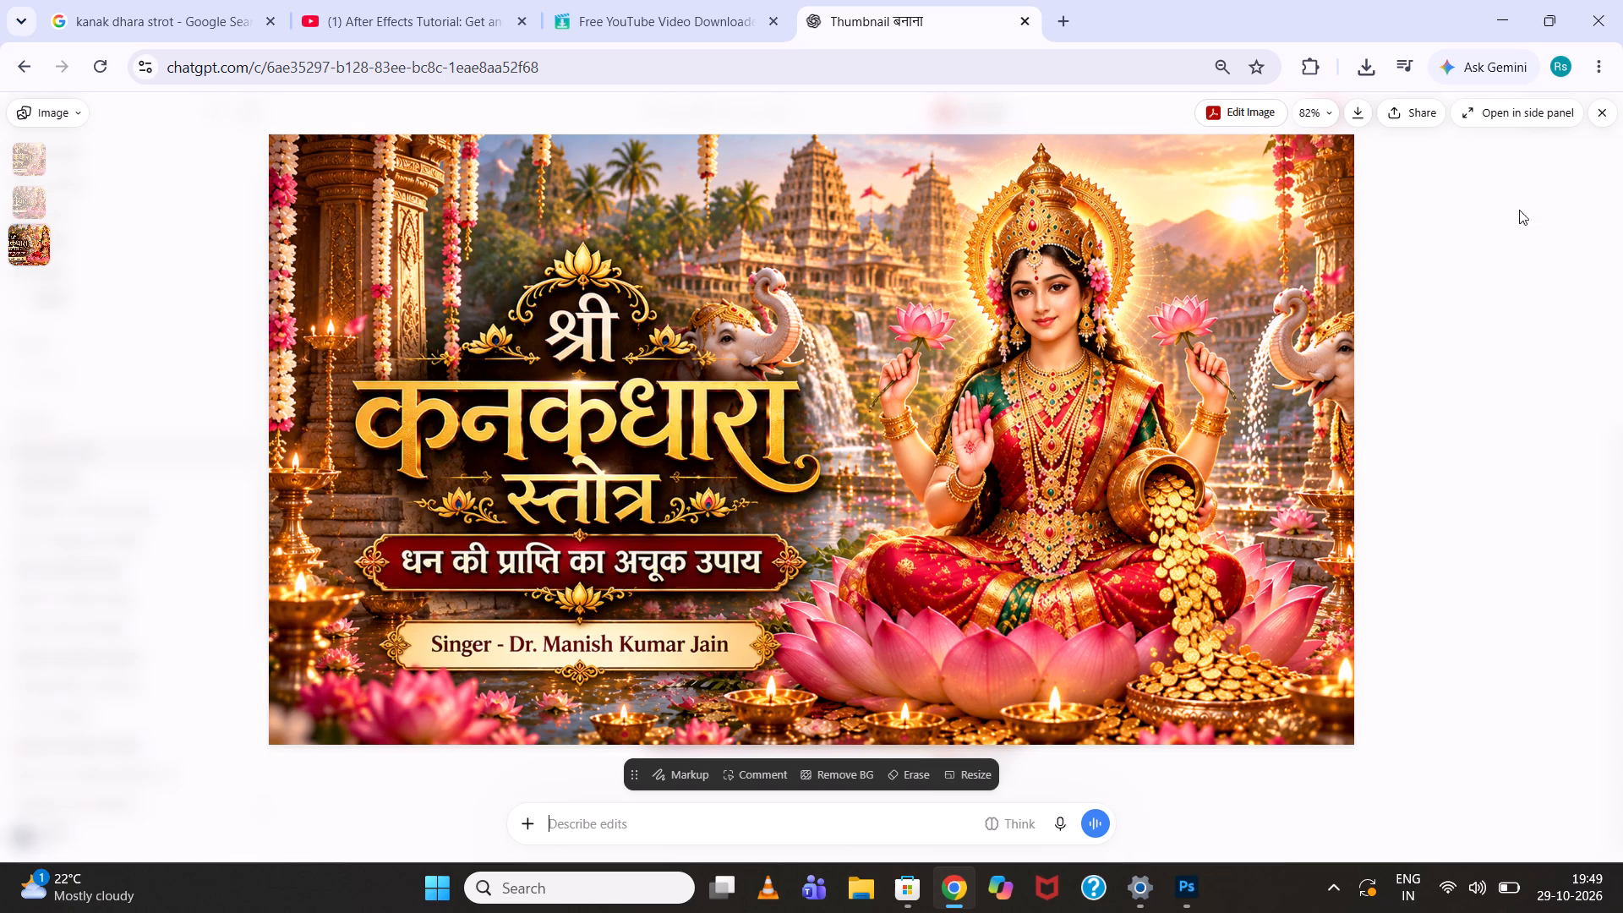
pyautogui.click(1357, 111)
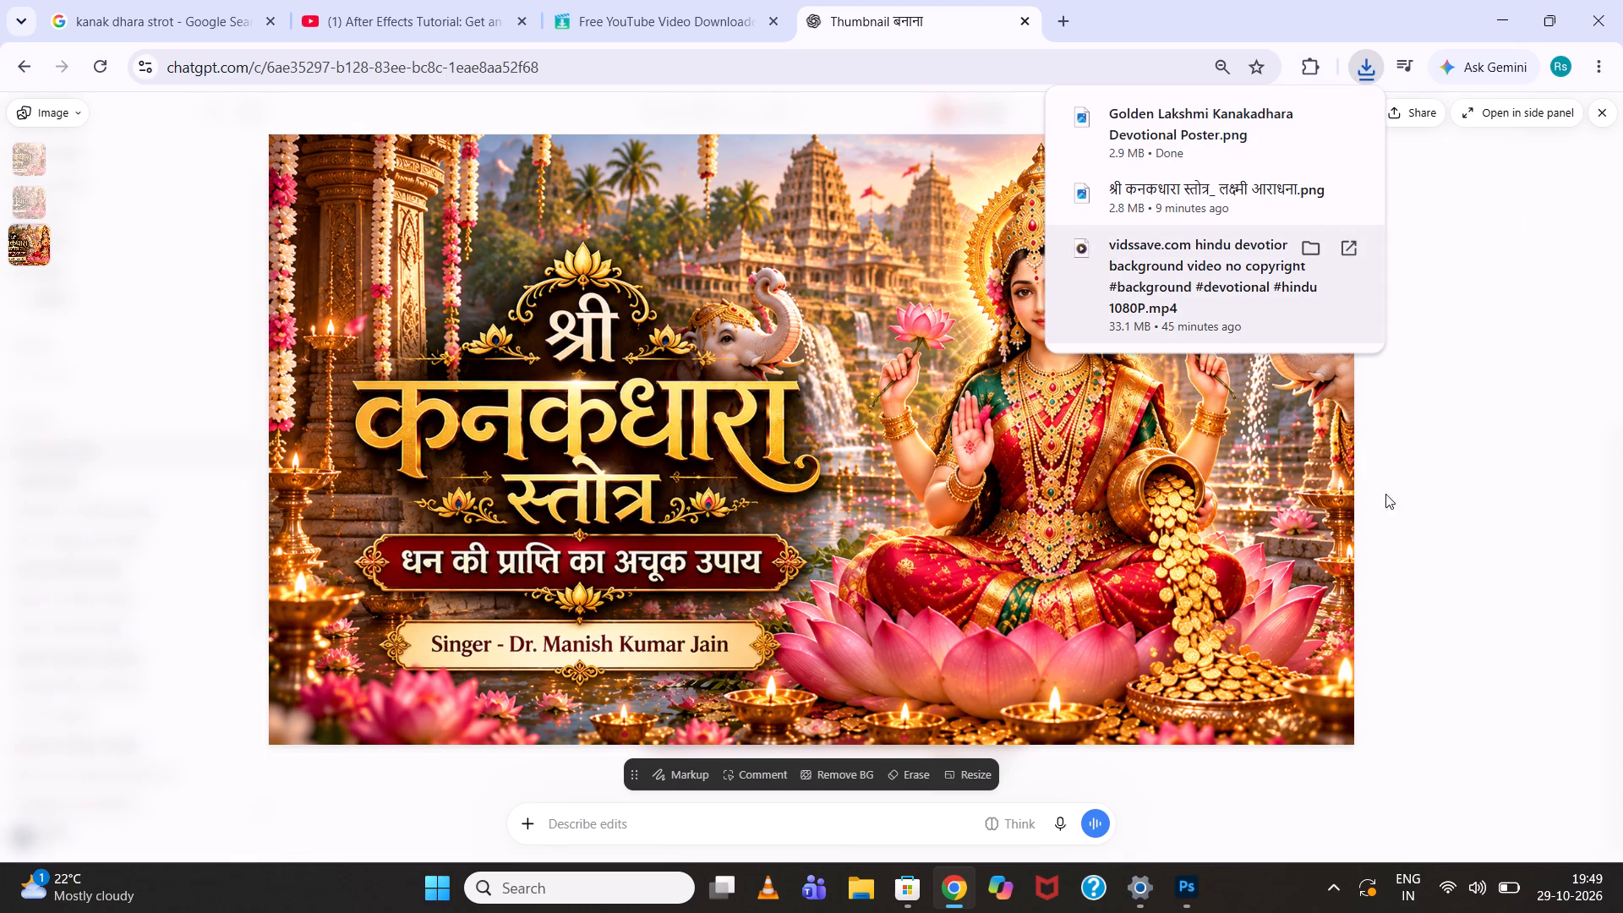
# Switch to Photoshop and create a new 1280 x 720 px document at 72 ppi with a white background.
pyautogui.click(1182, 880)
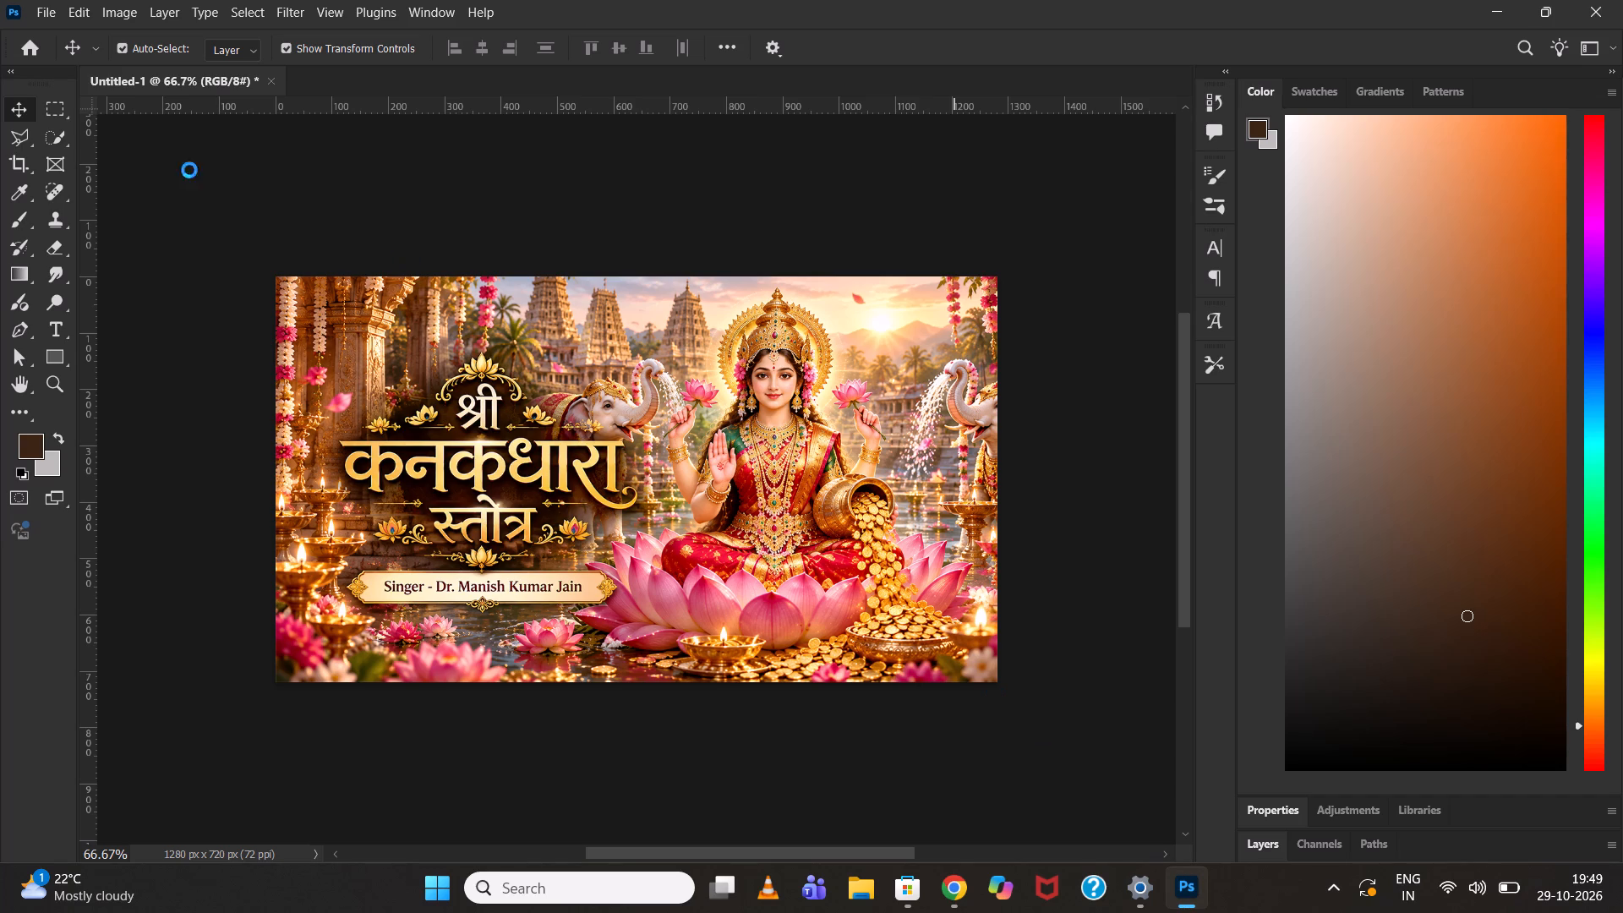
pyautogui.click(39, 12)
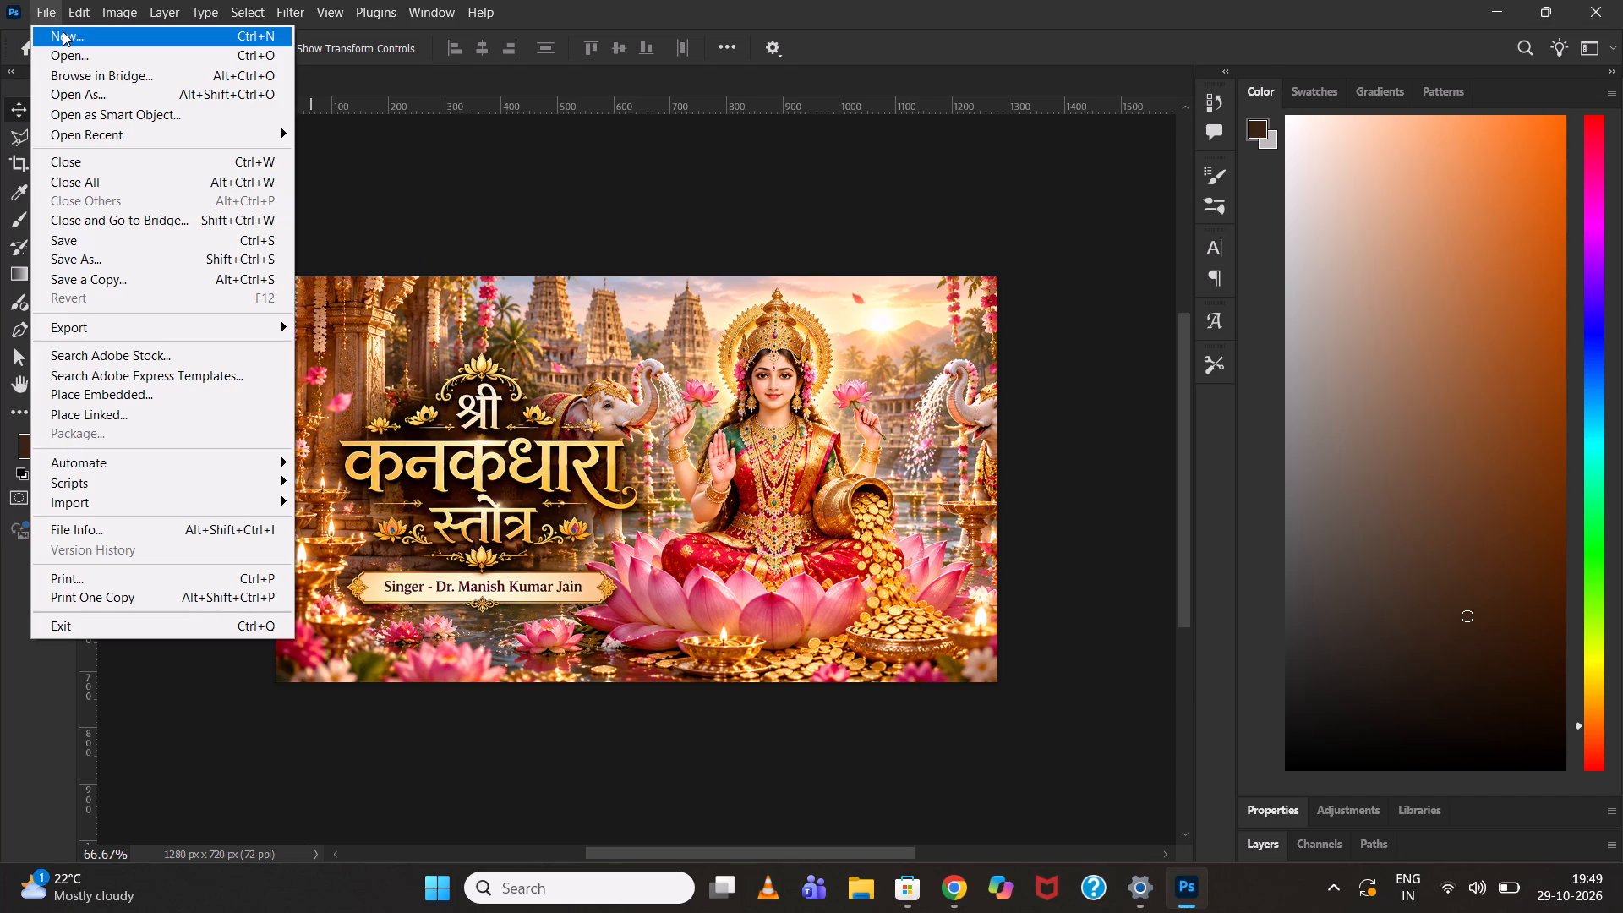
pyautogui.click(63, 31)
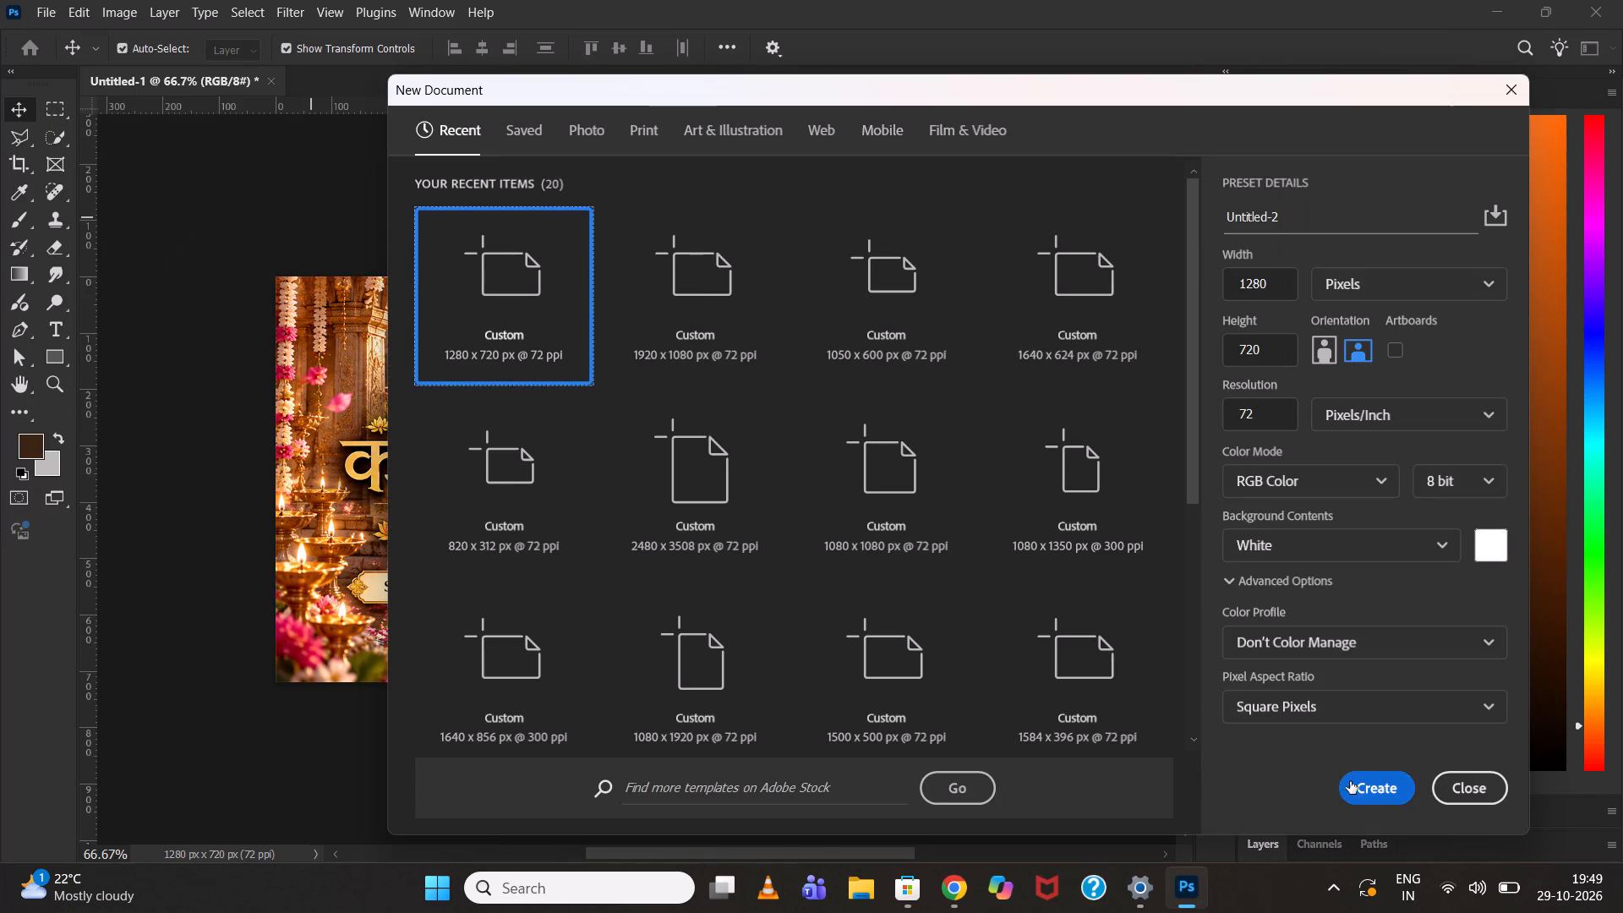
pyautogui.click(1353, 781)
# Place the downloaded Golden Lakshmi Kanakadhara Devotional Poster as an embedded image filling the new canvas.
pyautogui.click(30, 0)
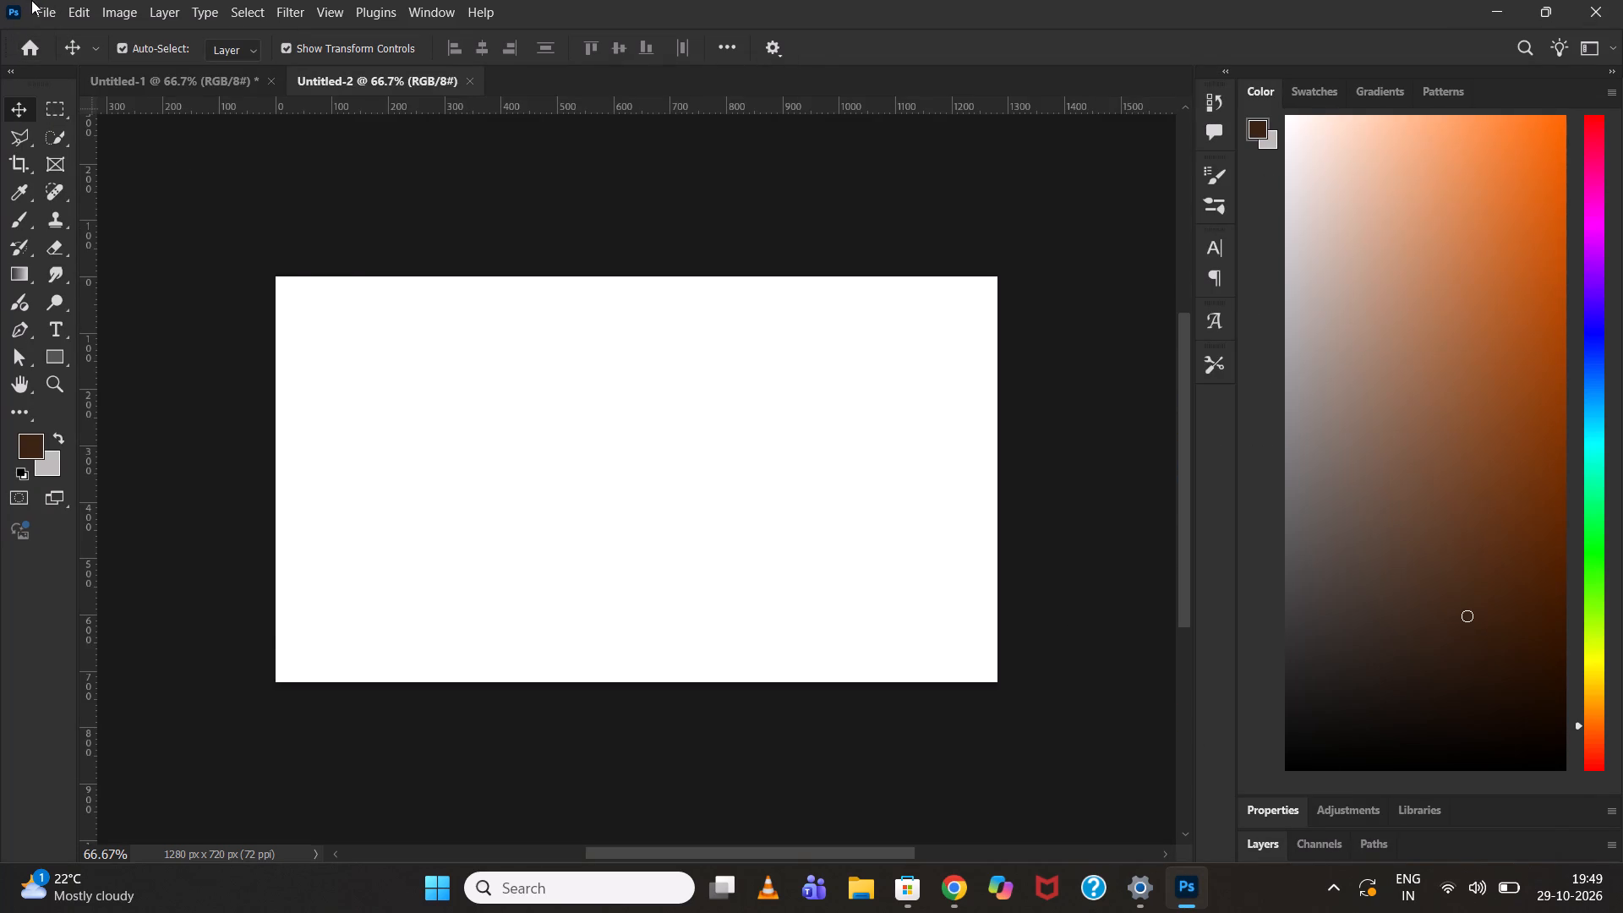
pyautogui.click(40, 1)
pyautogui.click(125, 394)
pyautogui.doubleClick(331, 239)
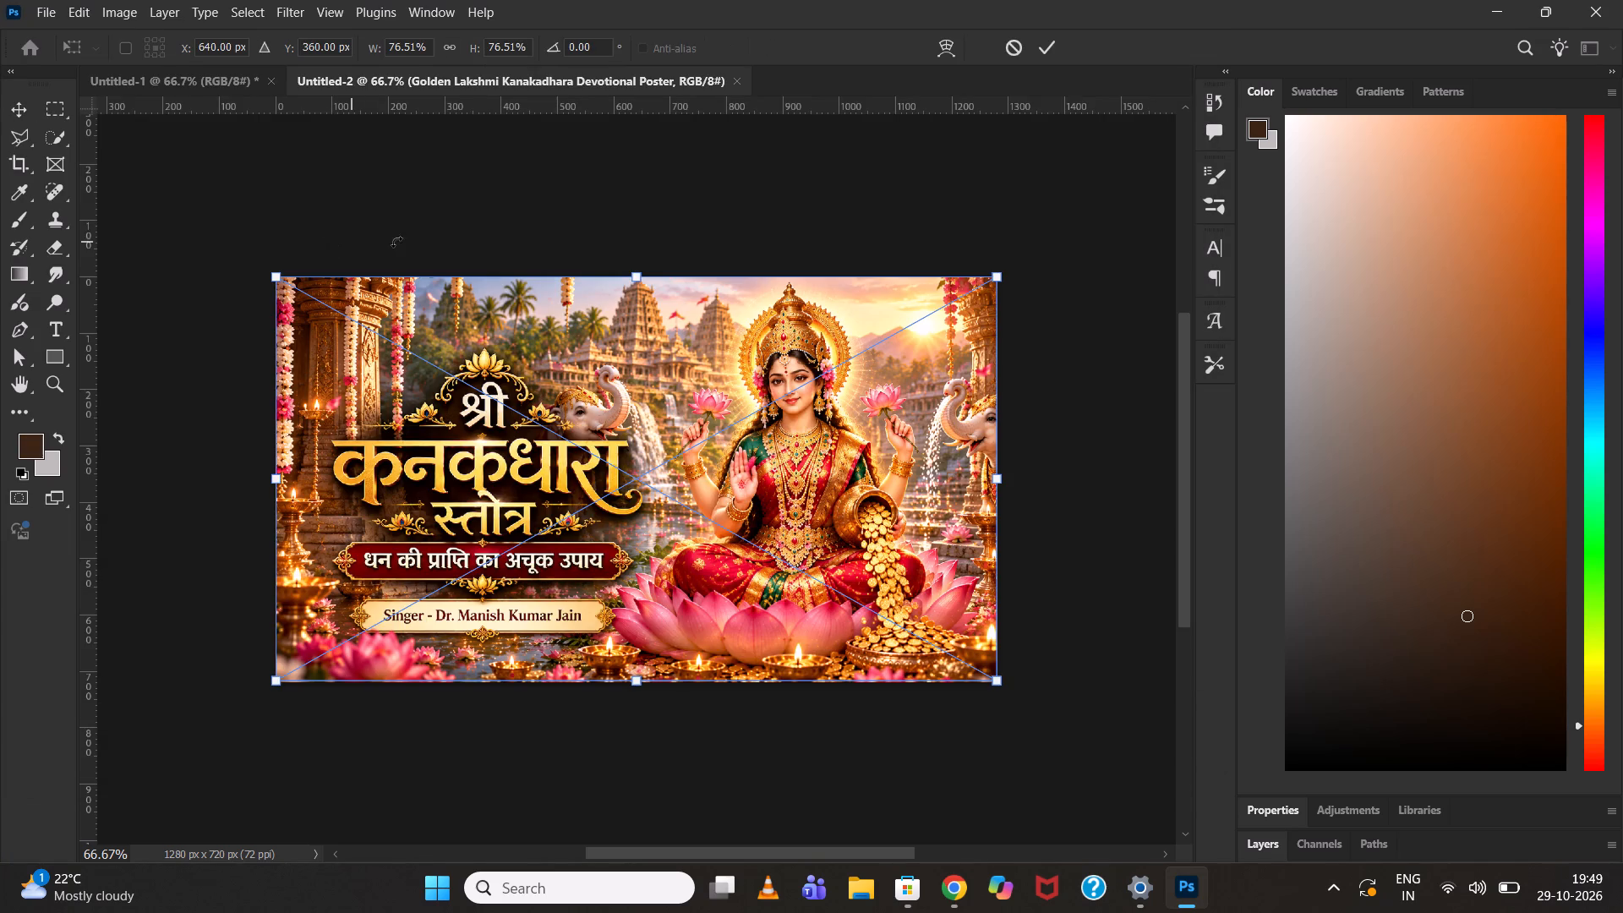
pyautogui.click(1056, 46)
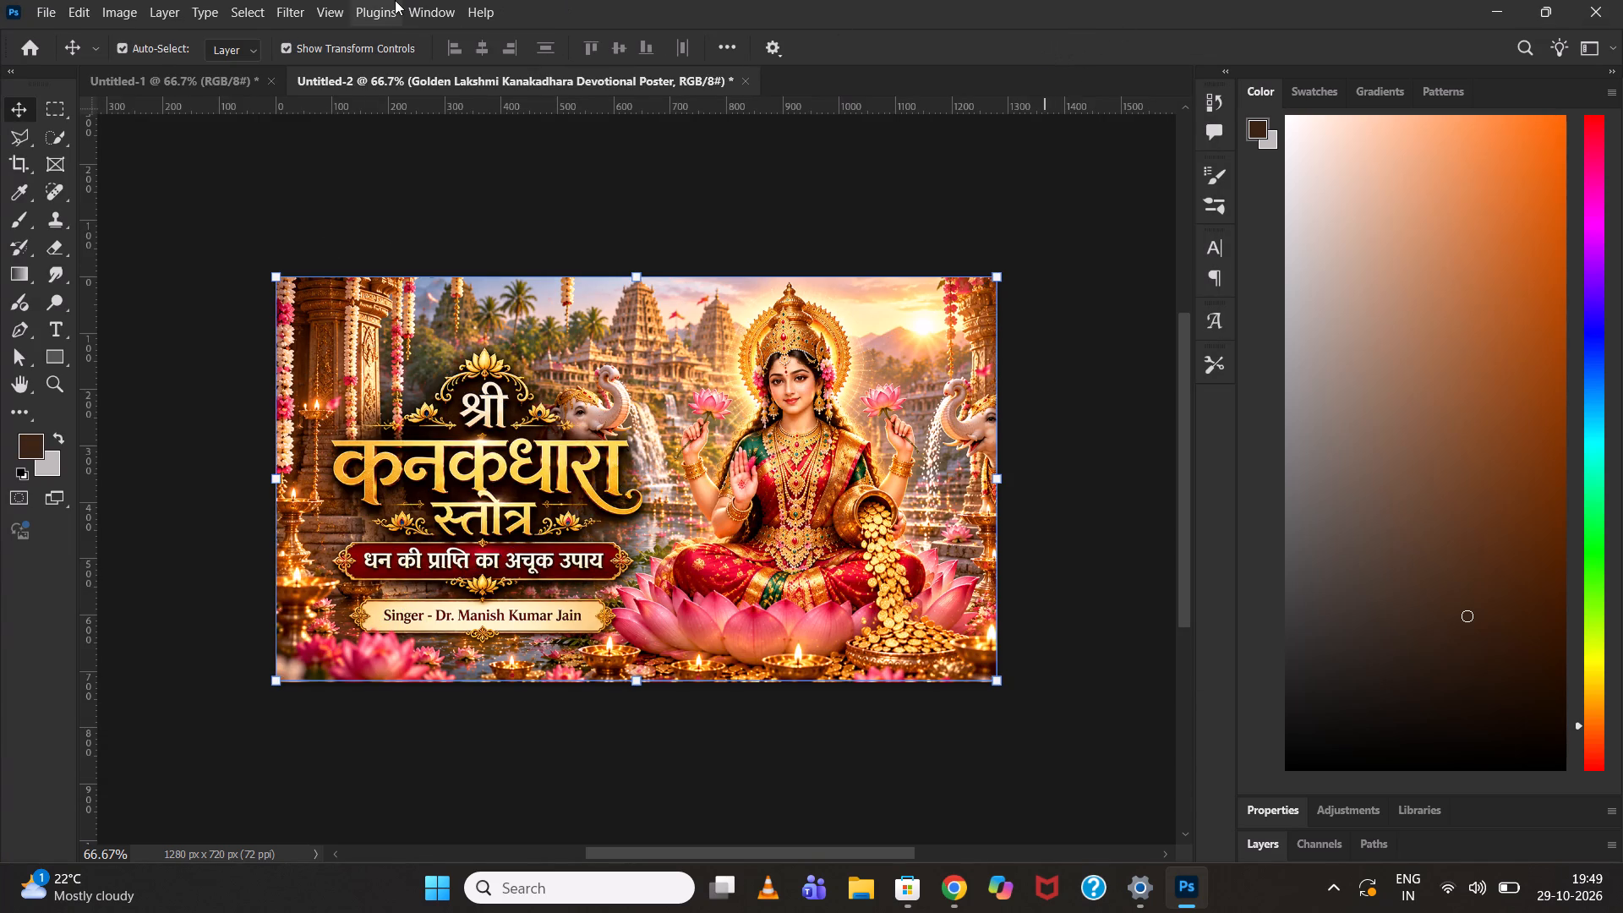
# Apply the Camera Raw Filter to the placed poster with exposure +0.35 and temperature -2.
pyautogui.click(300, 0)
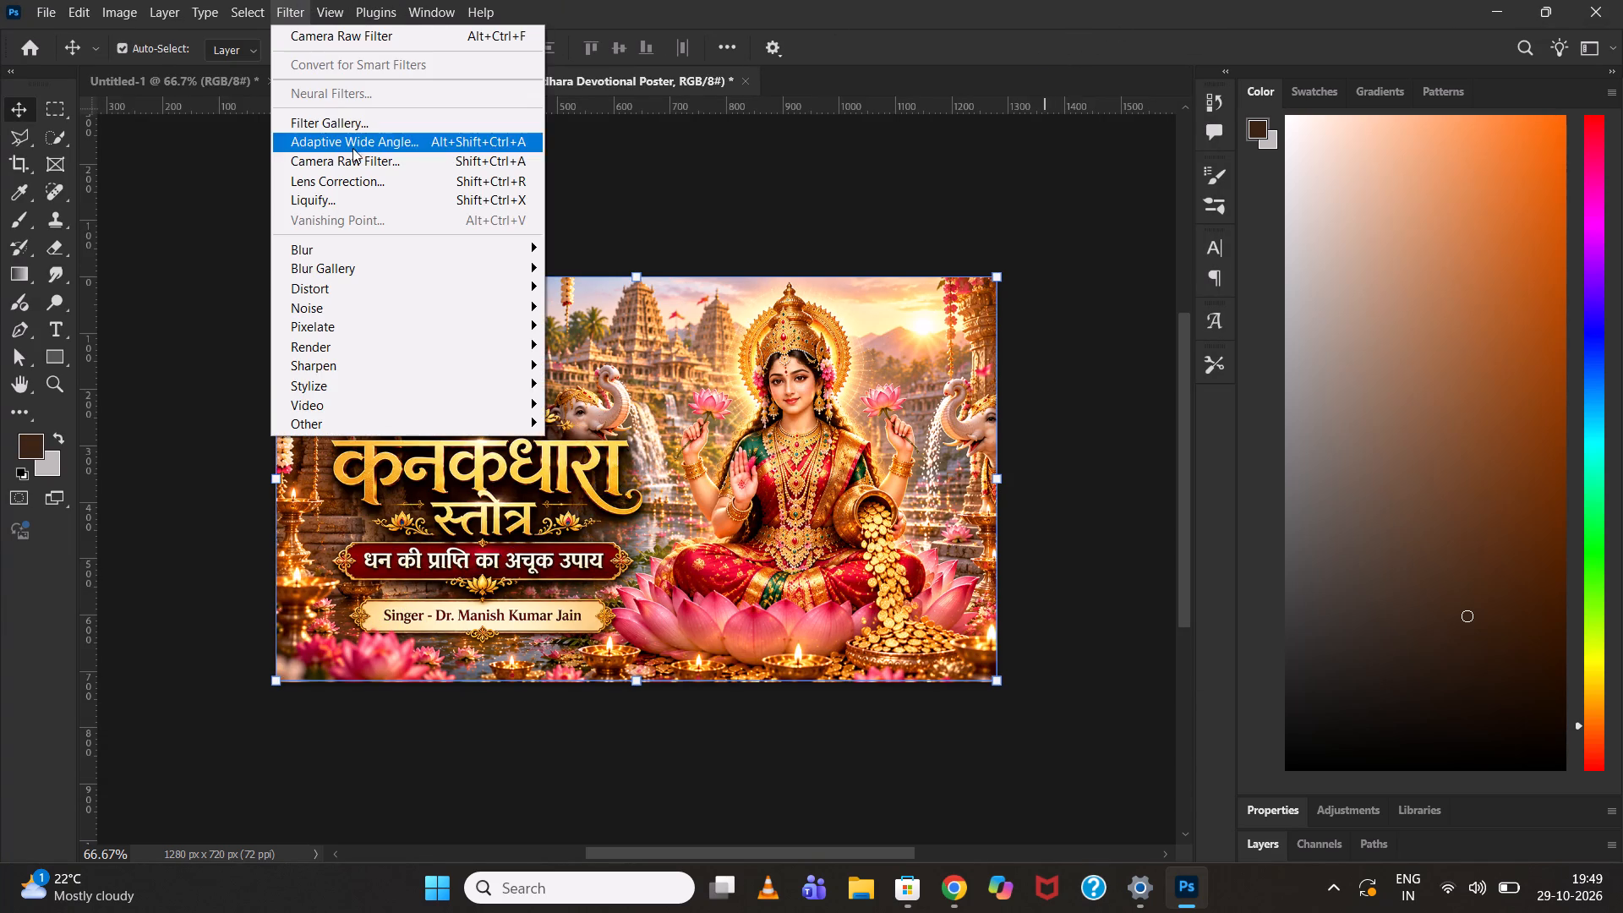
pyautogui.click(356, 153)
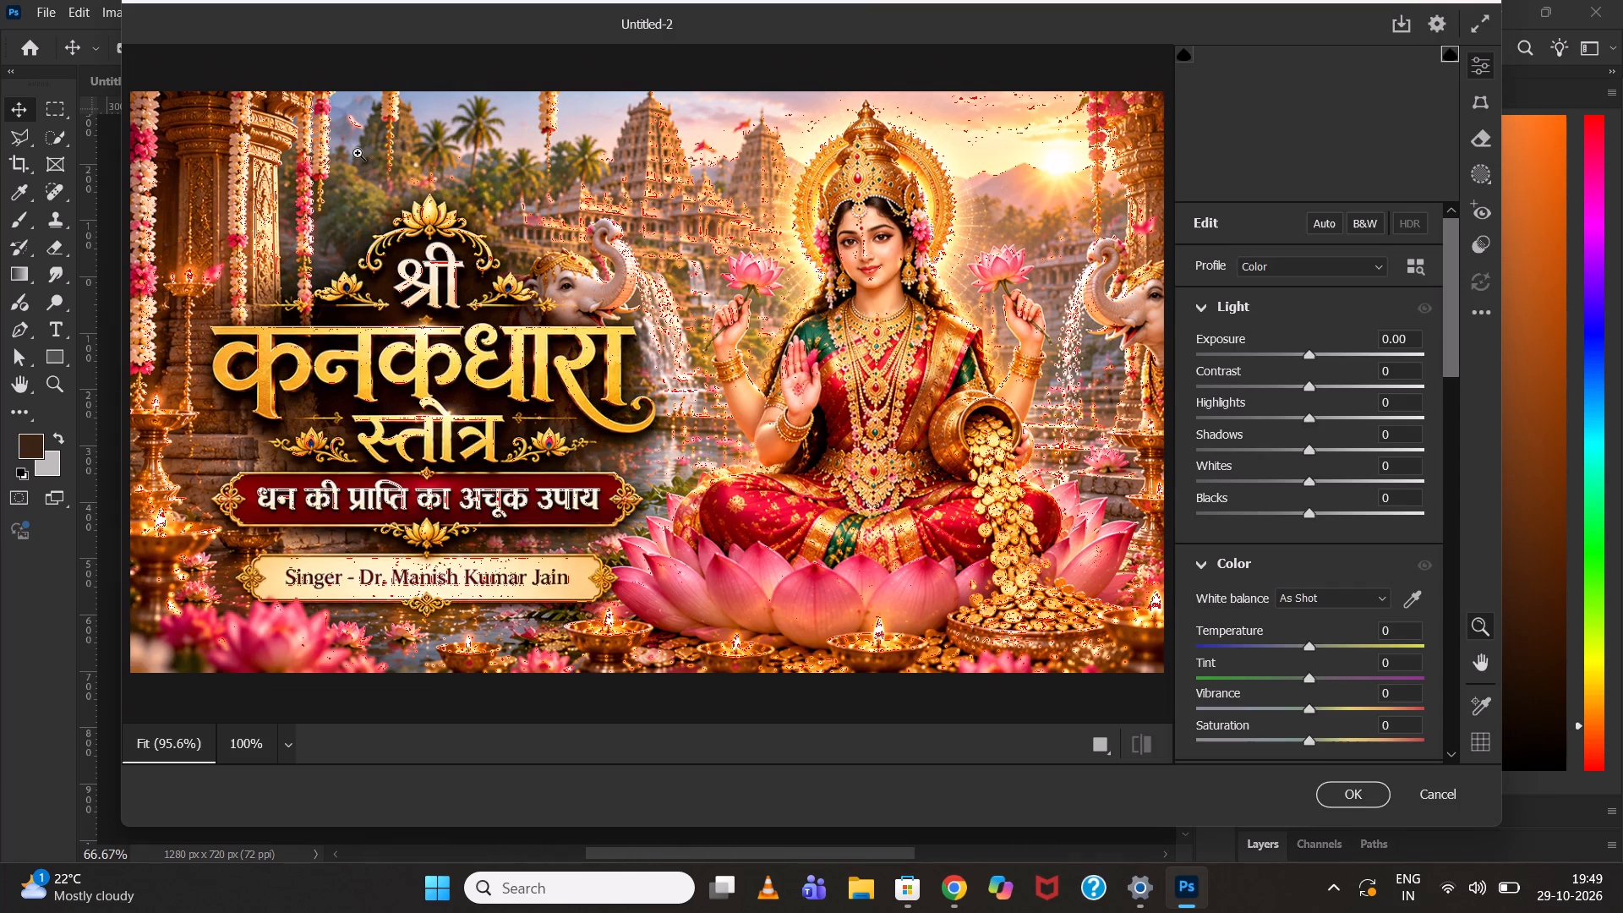
pyautogui.moveTo(1310, 355); pyautogui.dragTo(1319, 355)
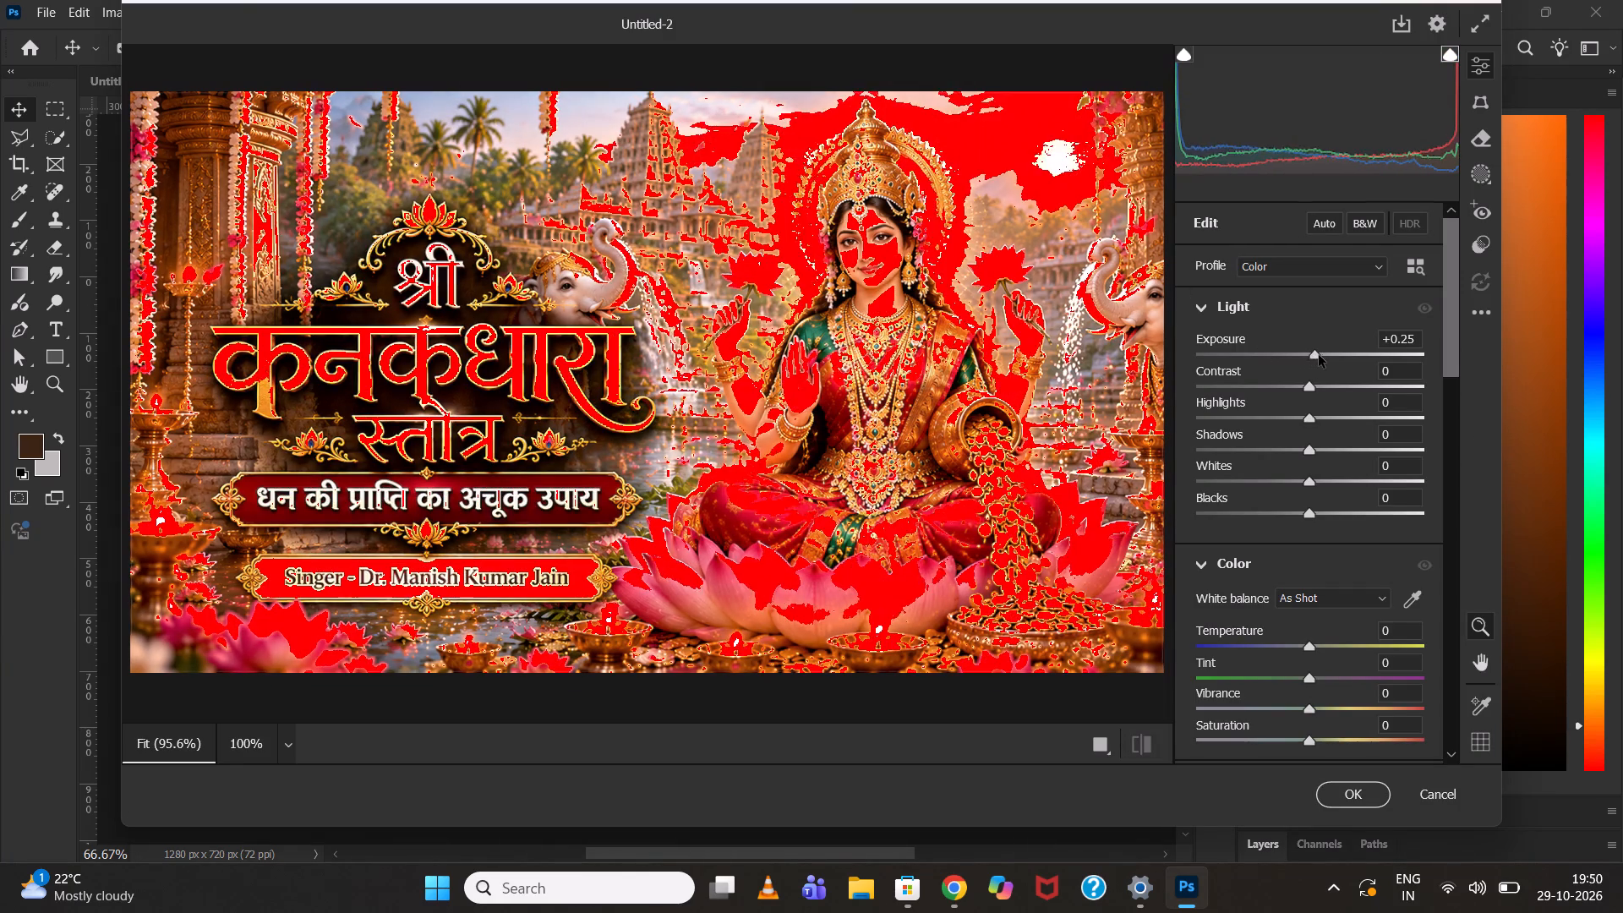
pyautogui.moveTo(1319, 355); pyautogui.dragTo(1320, 355)
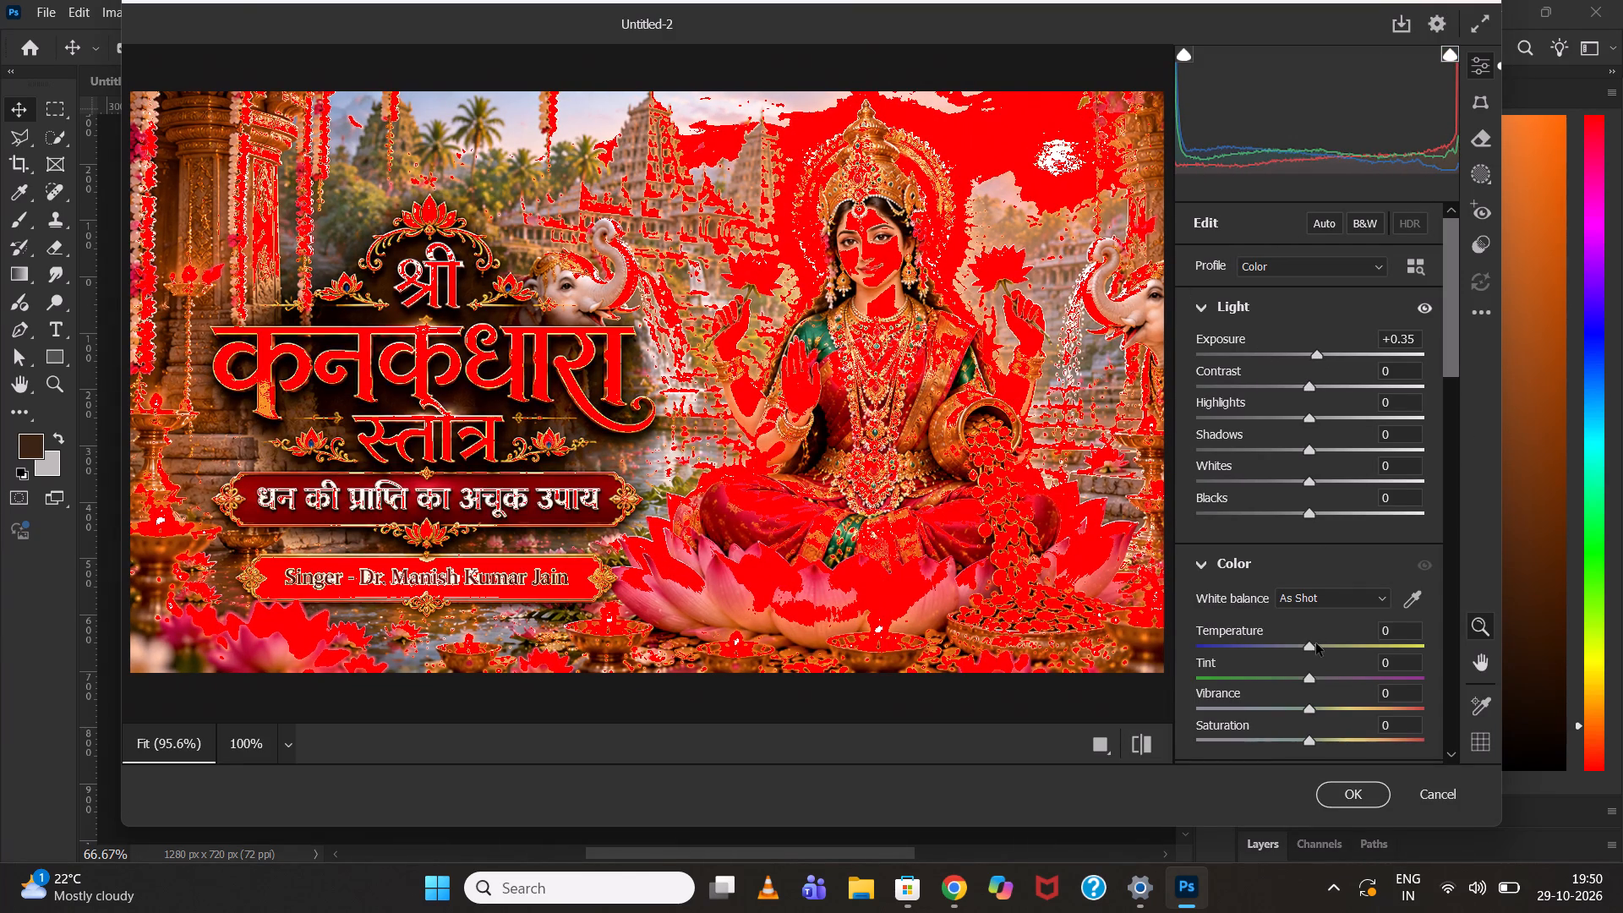
pyautogui.click(1309, 647)
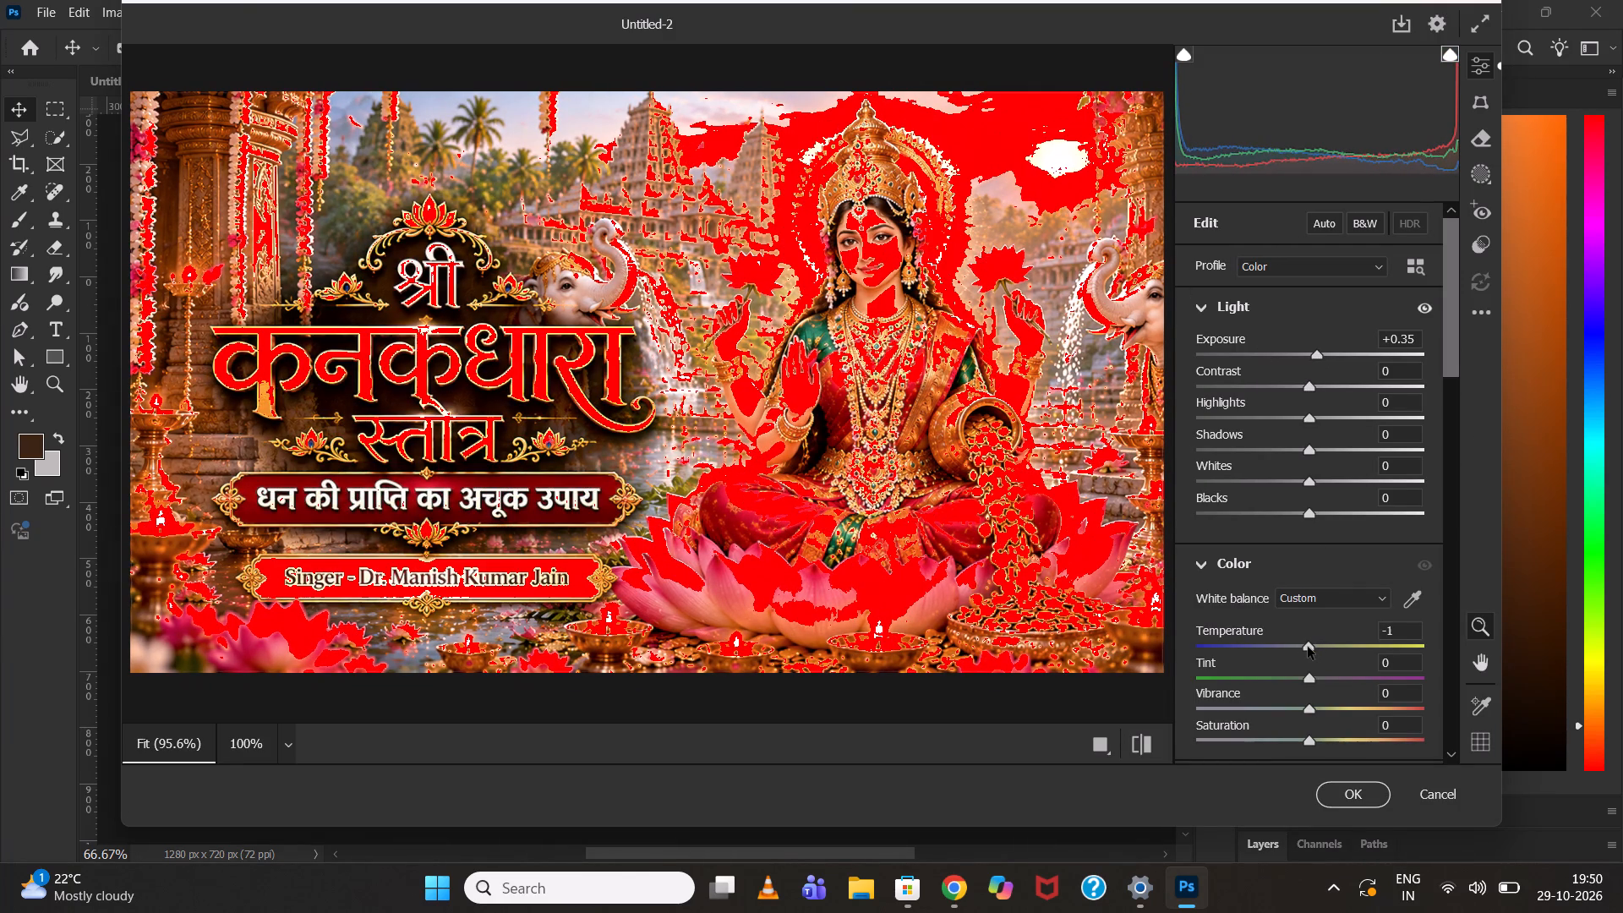
pyautogui.click(1356, 793)
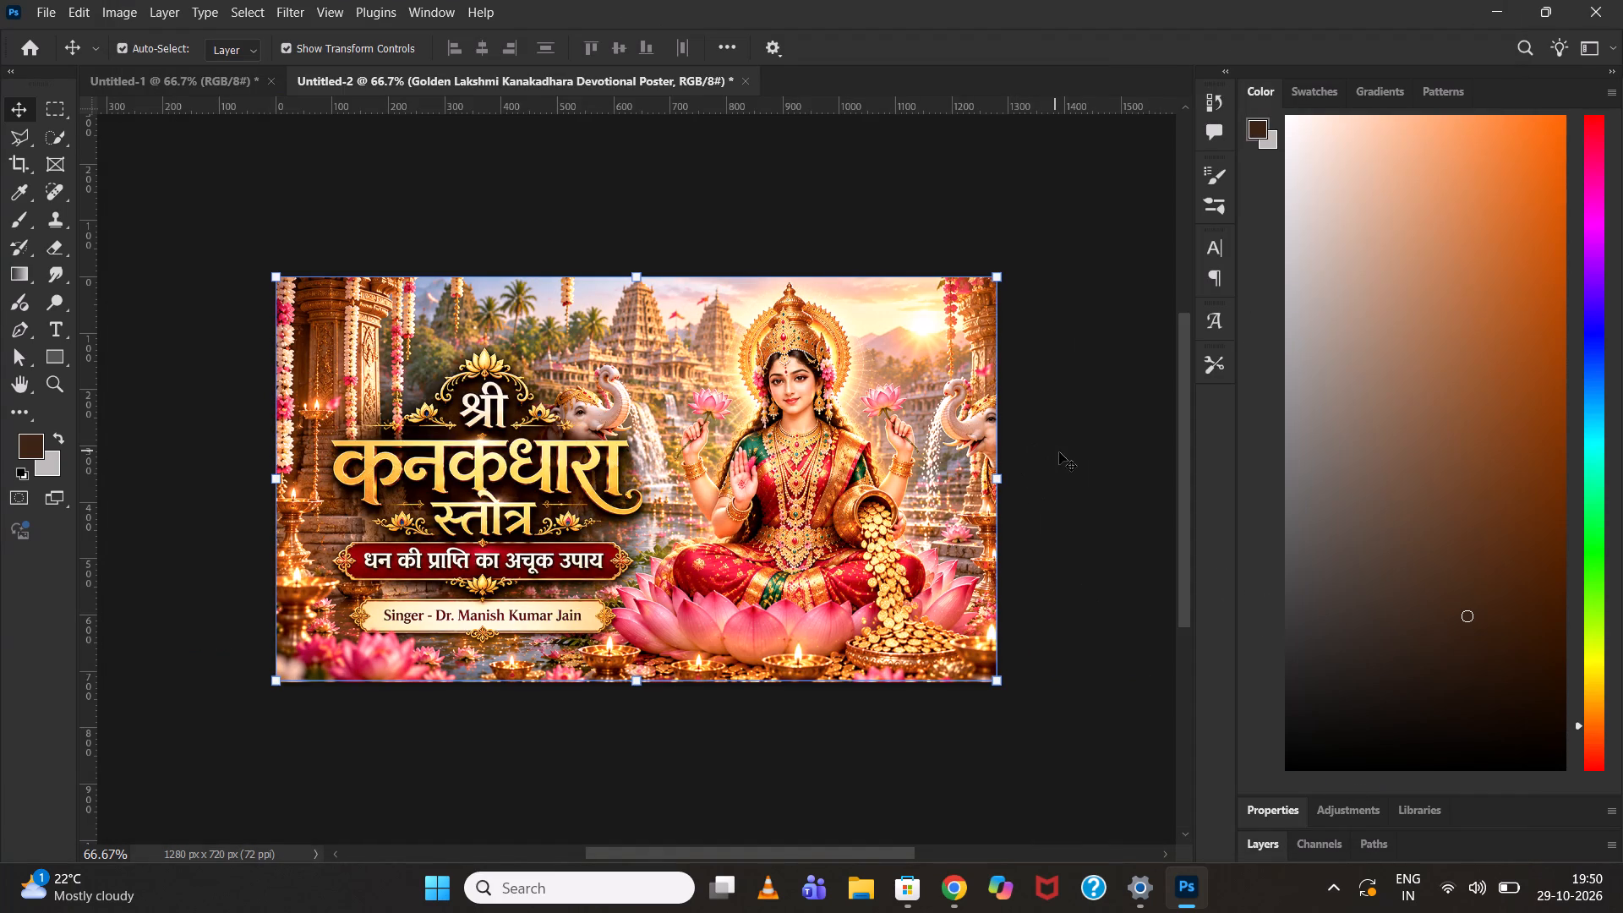
# Examine the filtered thumbnail up close and as a whole, checking the title lettering and the Lakshmi figure.
pyautogui.click(1059, 452)
pyautogui.scroll(1, 458, 472)
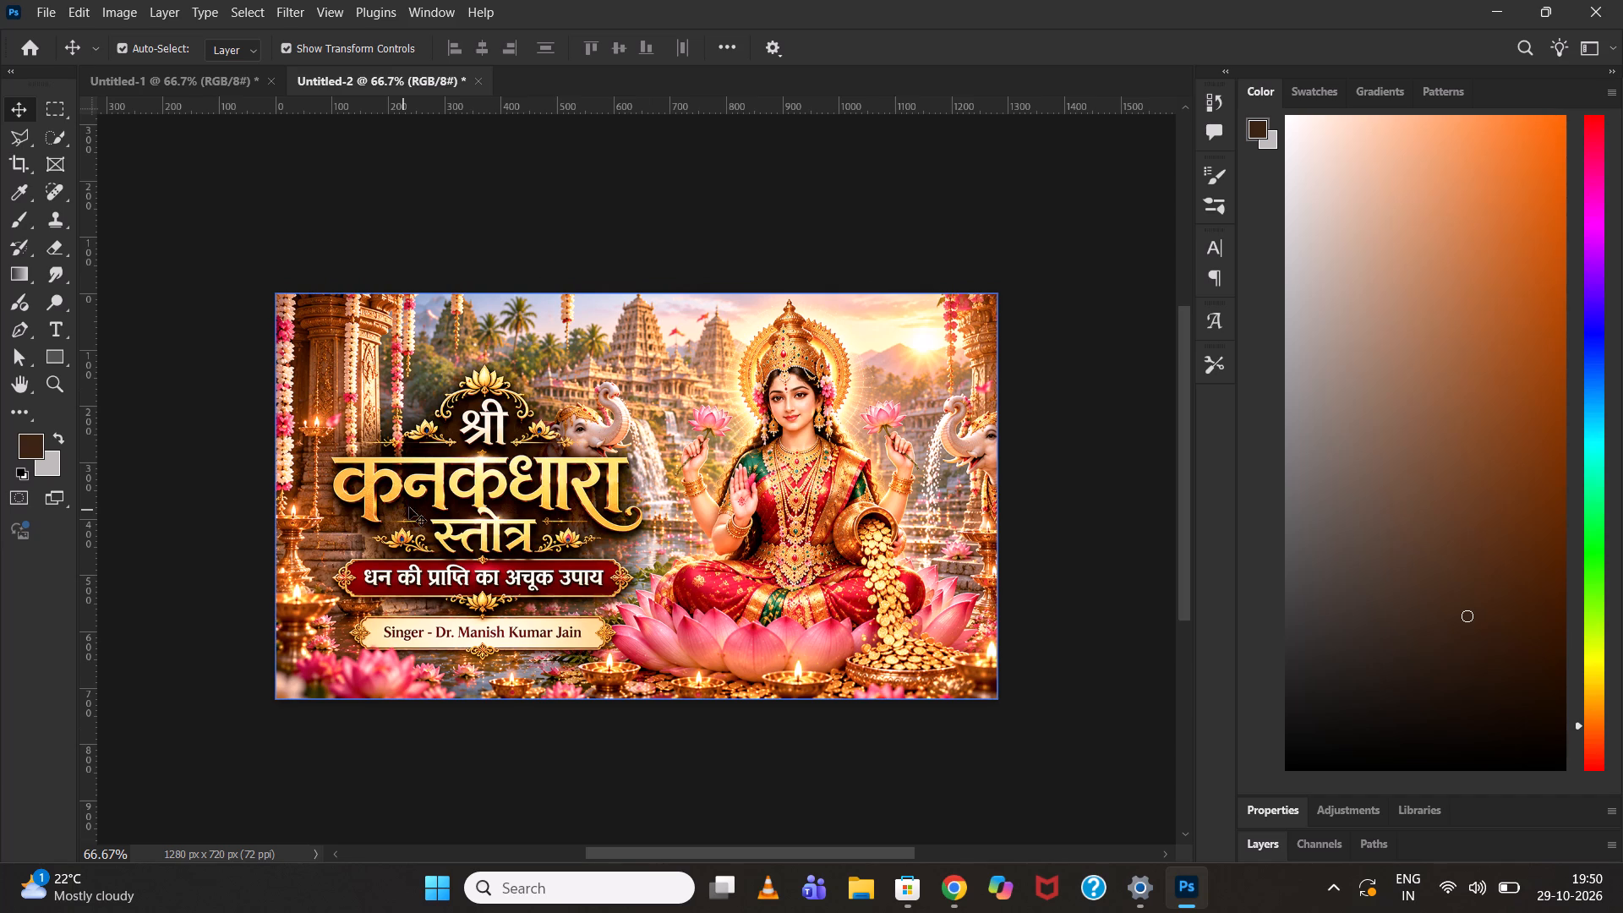
pyautogui.click(653, 211)
pyautogui.scroll(-2, 653, 213)
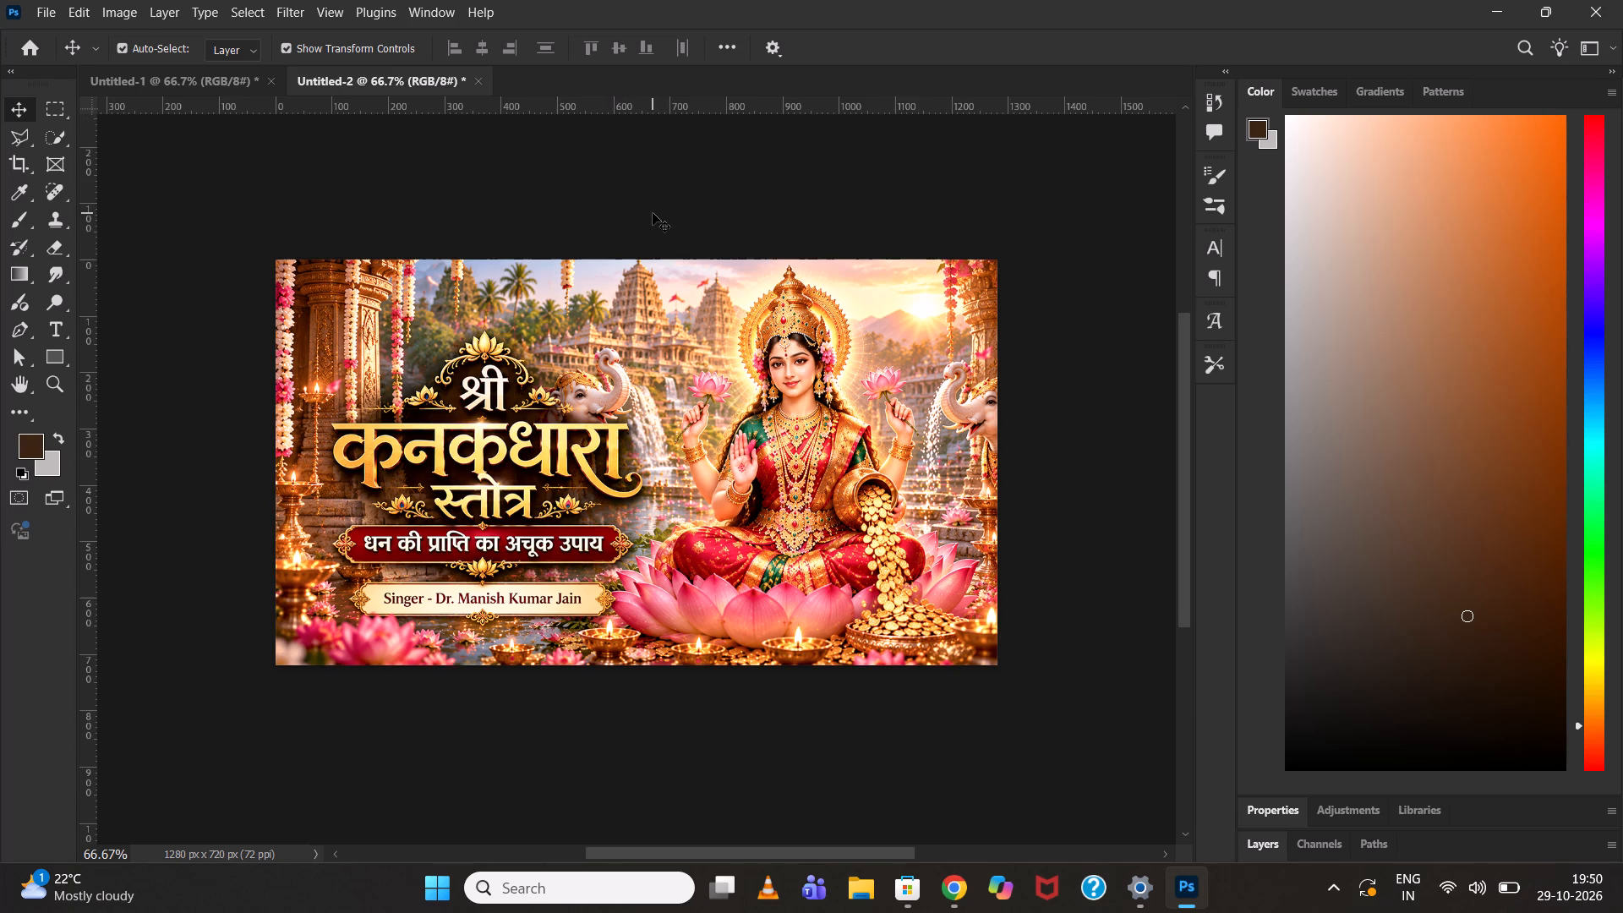
pyautogui.keyDown('alt'); pyautogui.scroll(6, 471, 621); pyautogui.keyUp('alt')
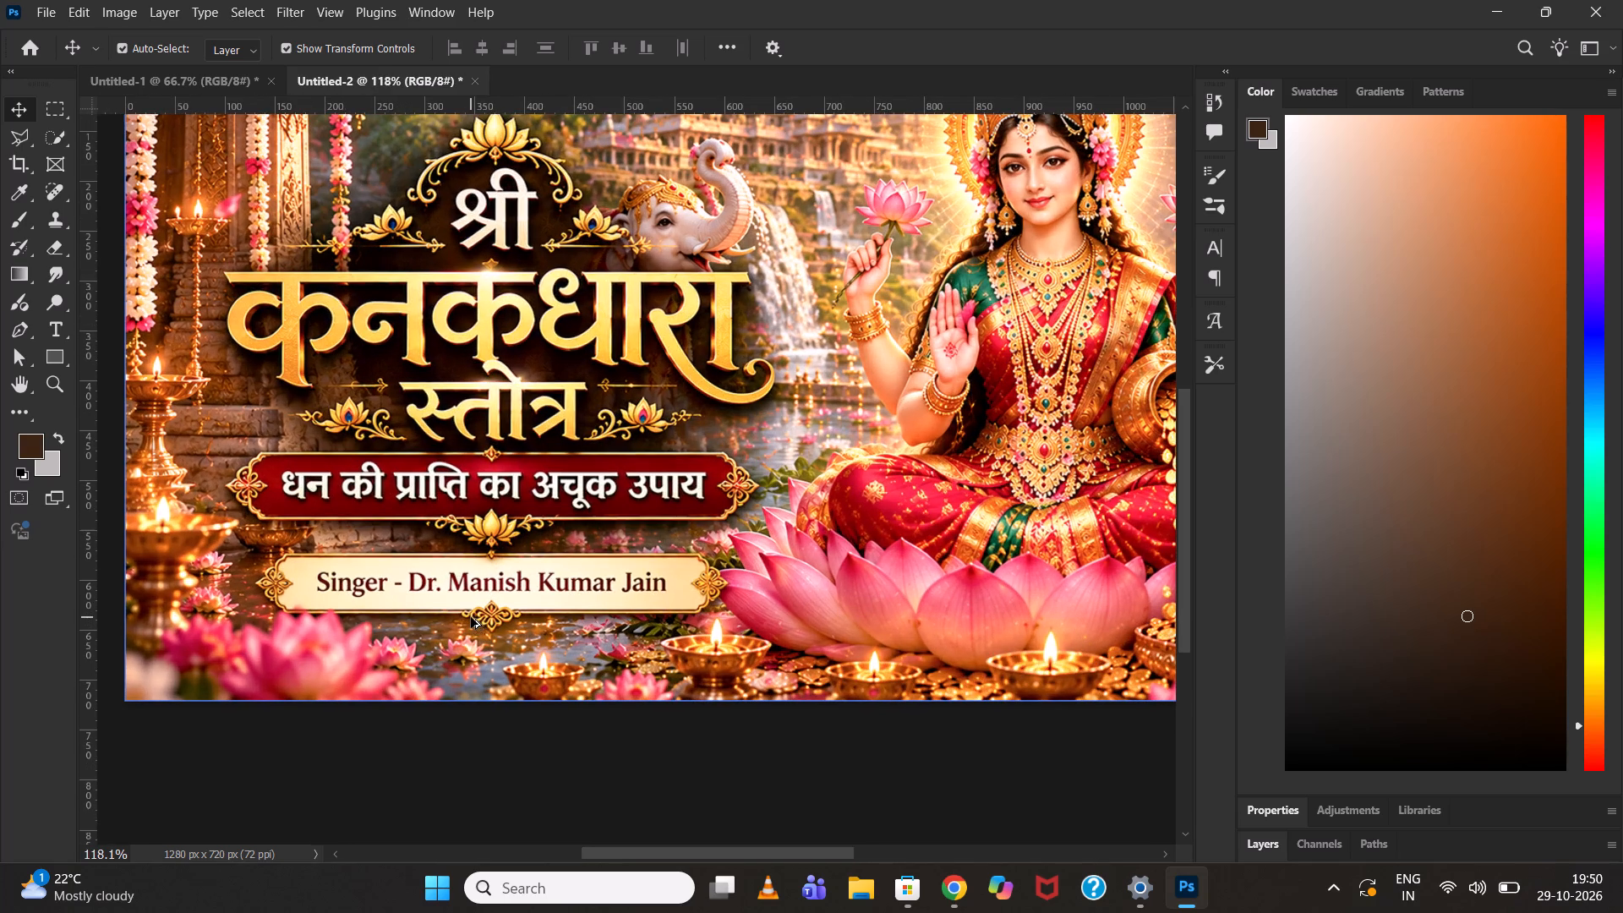
pyautogui.keyDown('alt'); pyautogui.scroll(-5, 471, 614); pyautogui.keyUp('alt')
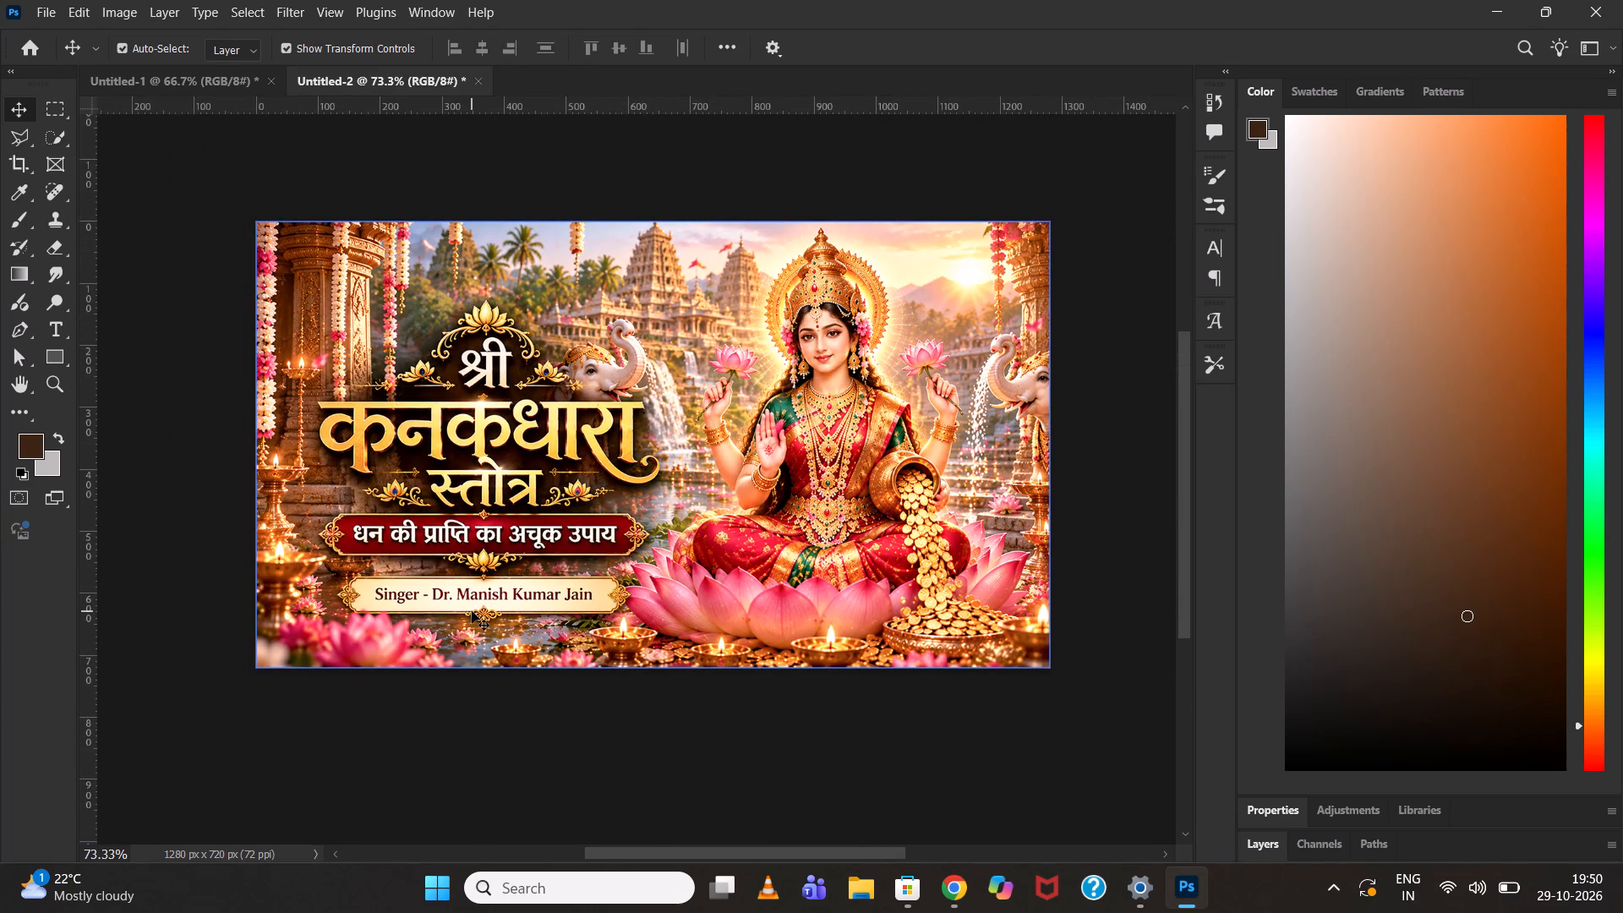
pyautogui.scroll(1, 472, 611)
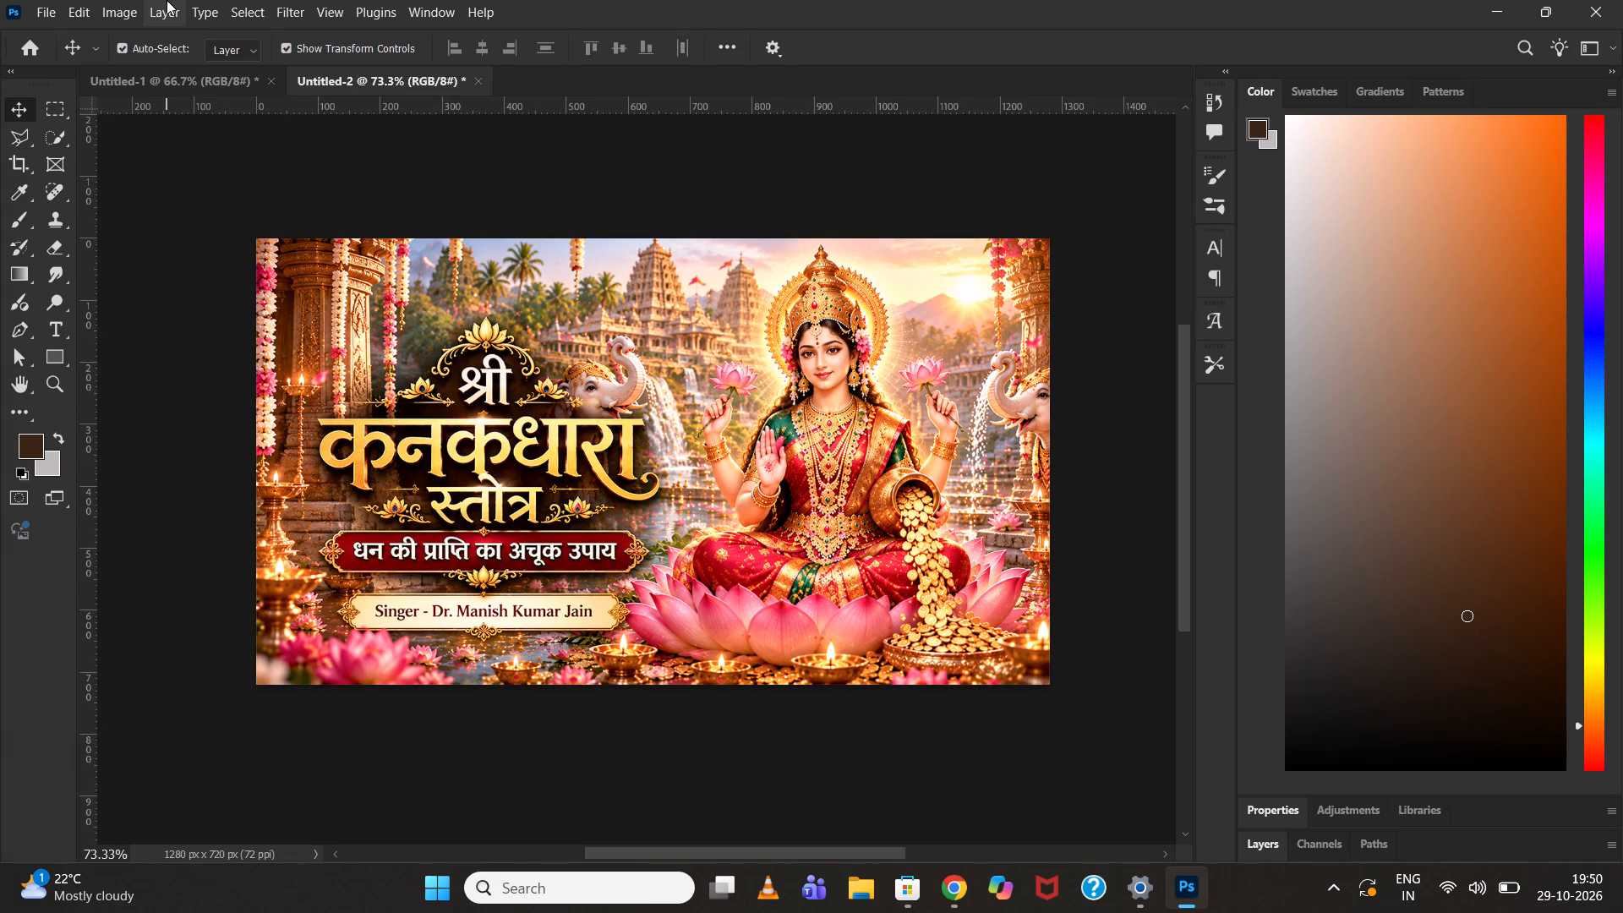
# Apply a Brightness/Contrast adjustment to the poster layer with brightness 11 and contrast 5.
pyautogui.click(128, 4)
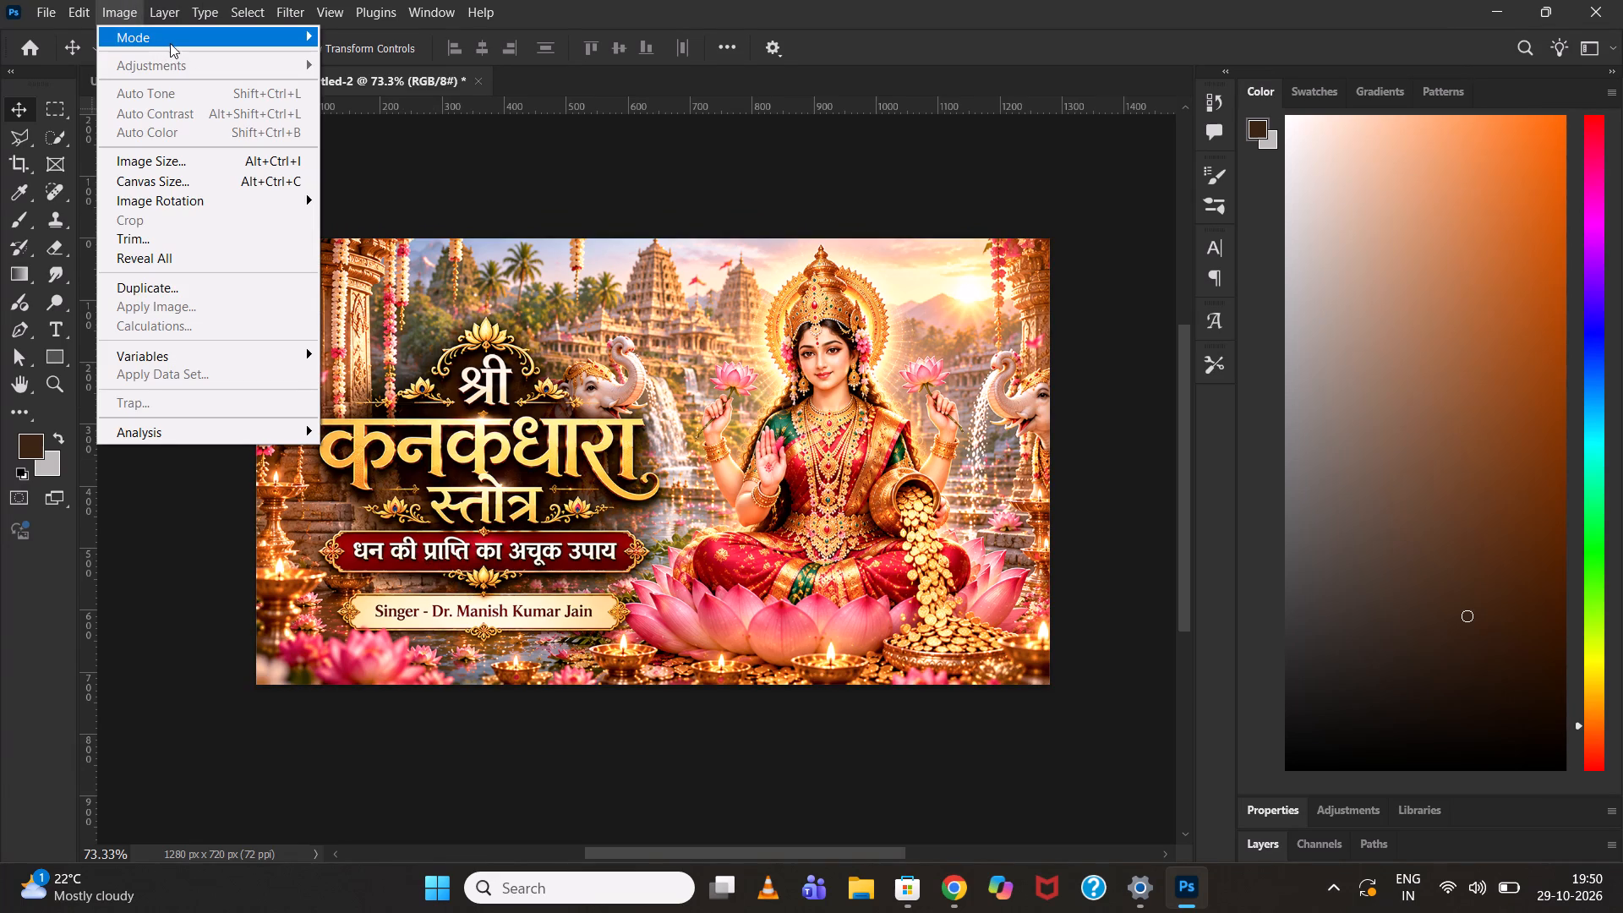
pyautogui.click(487, 337)
pyautogui.click(487, 337)
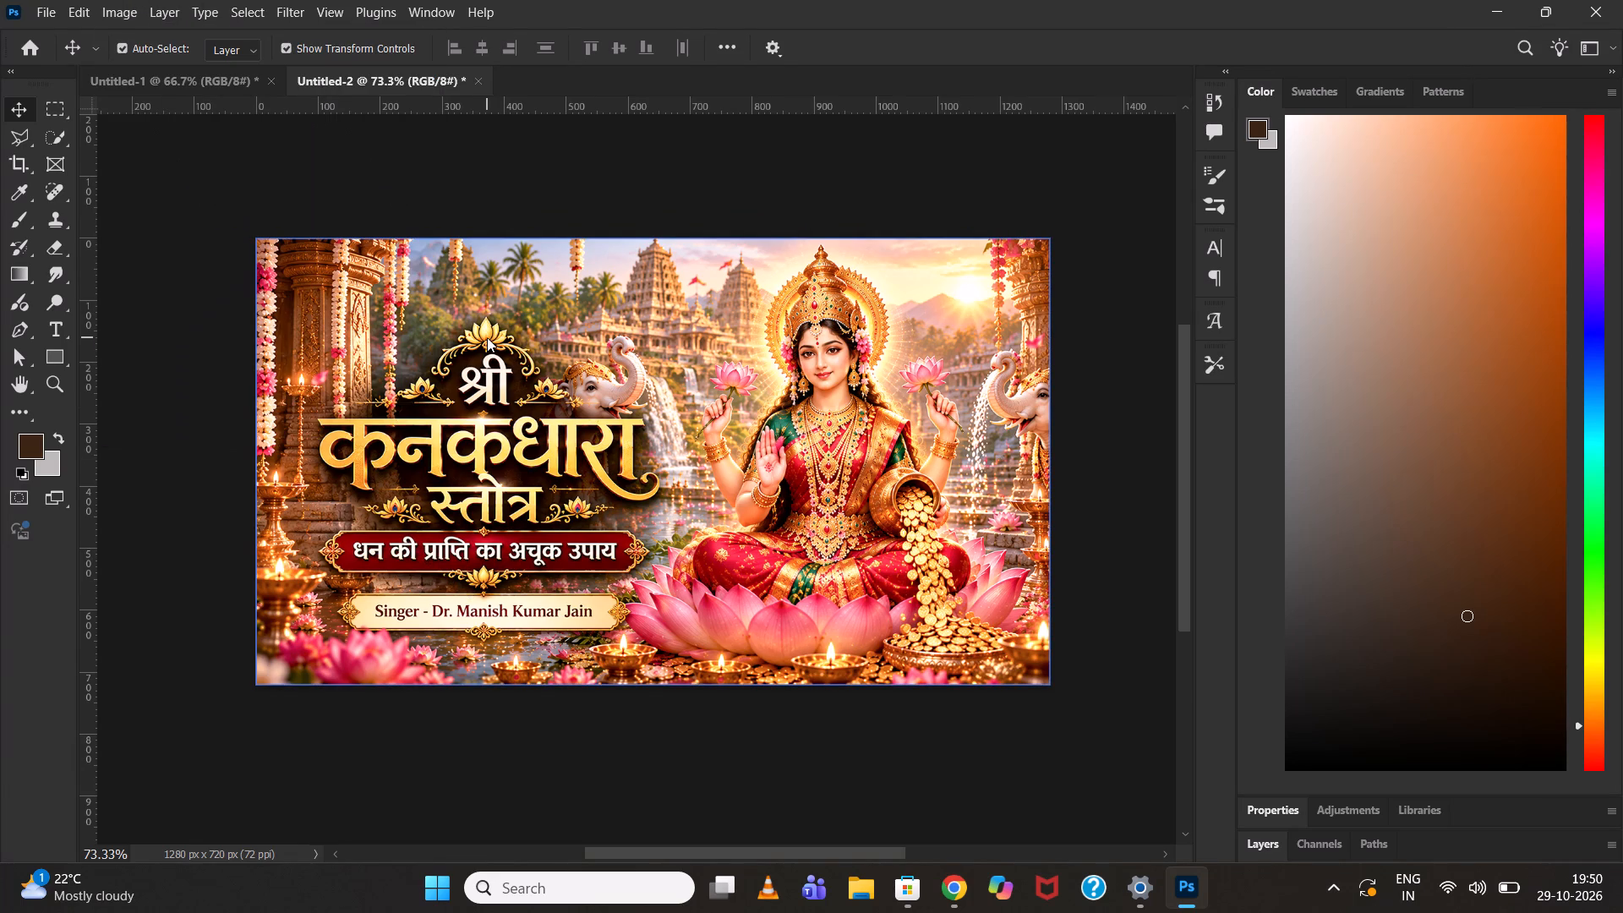
pyautogui.click(388, 314)
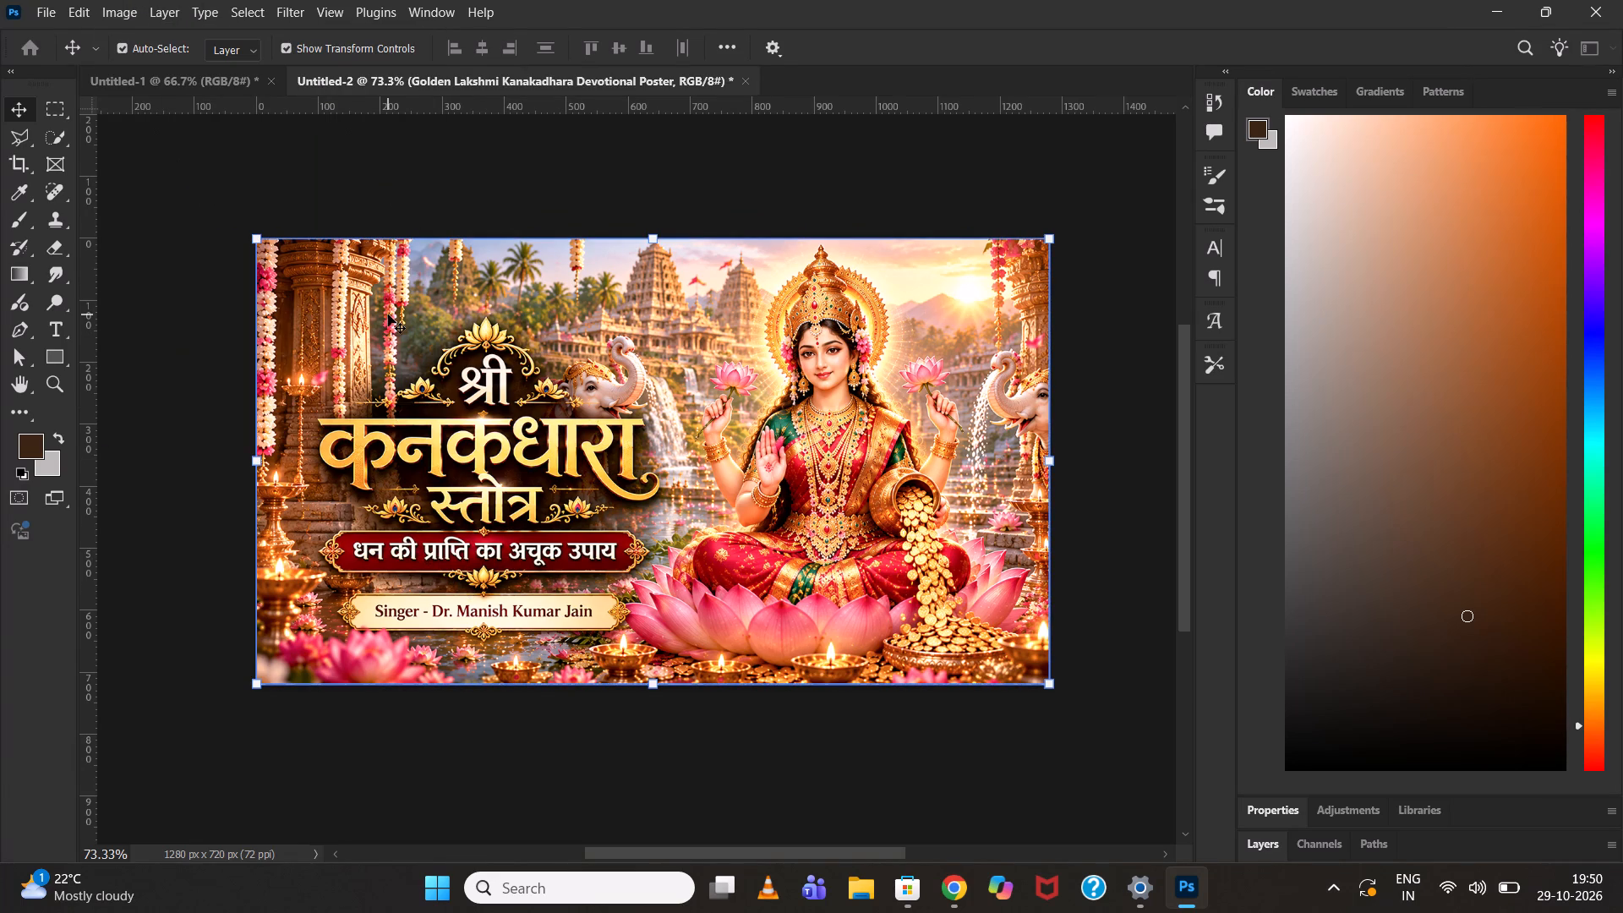
pyautogui.click(156, 0)
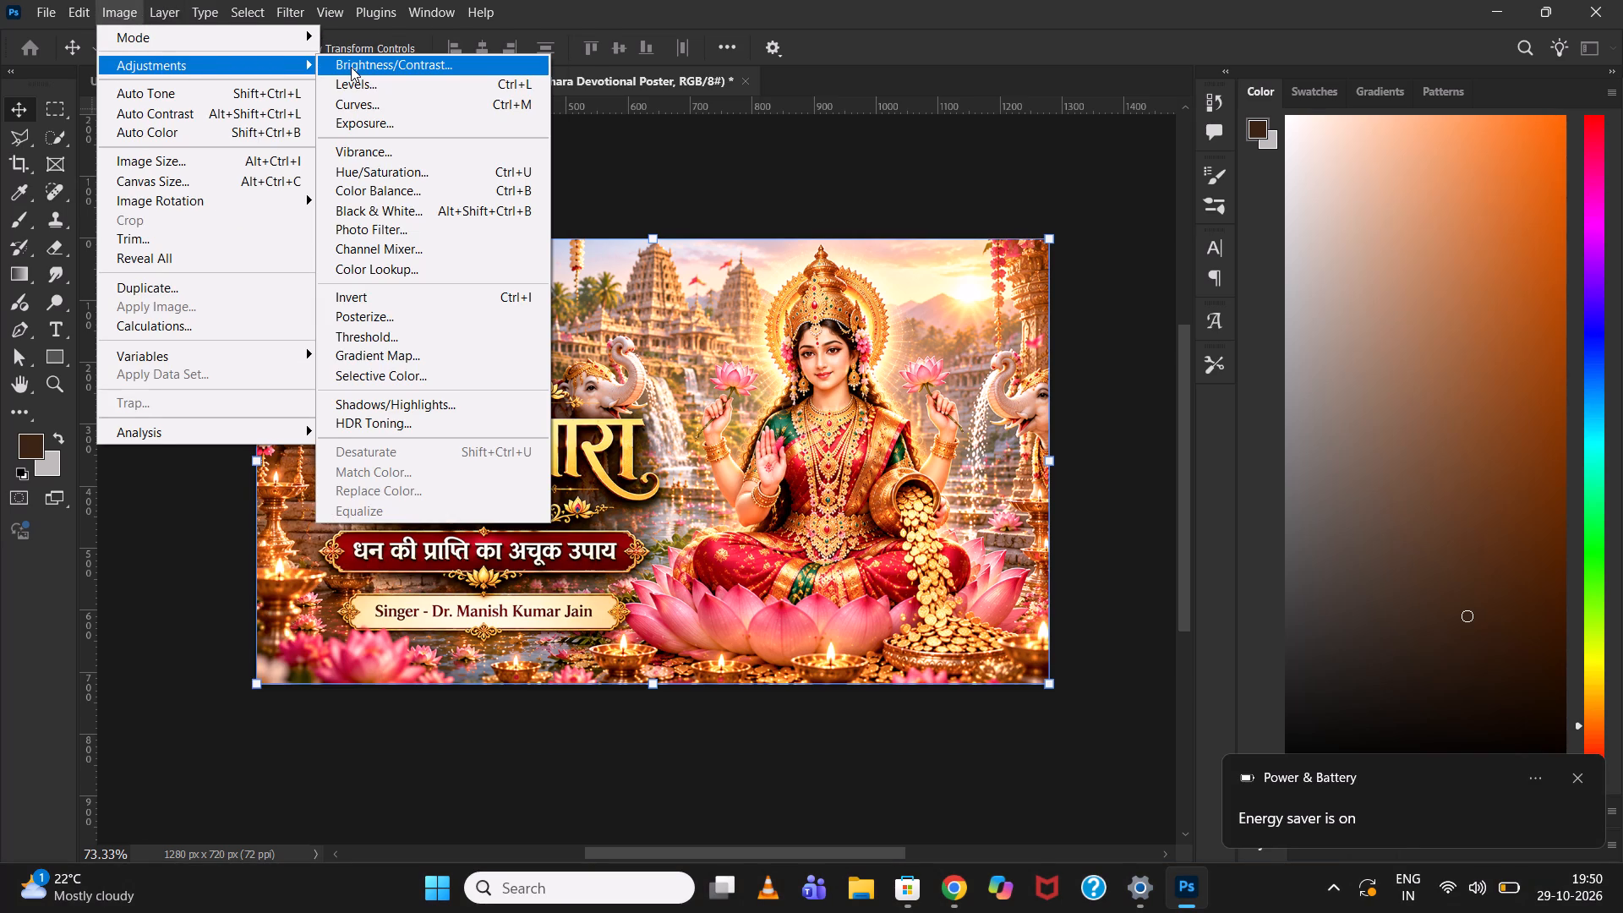
pyautogui.click(351, 67)
pyautogui.click(1067, 146)
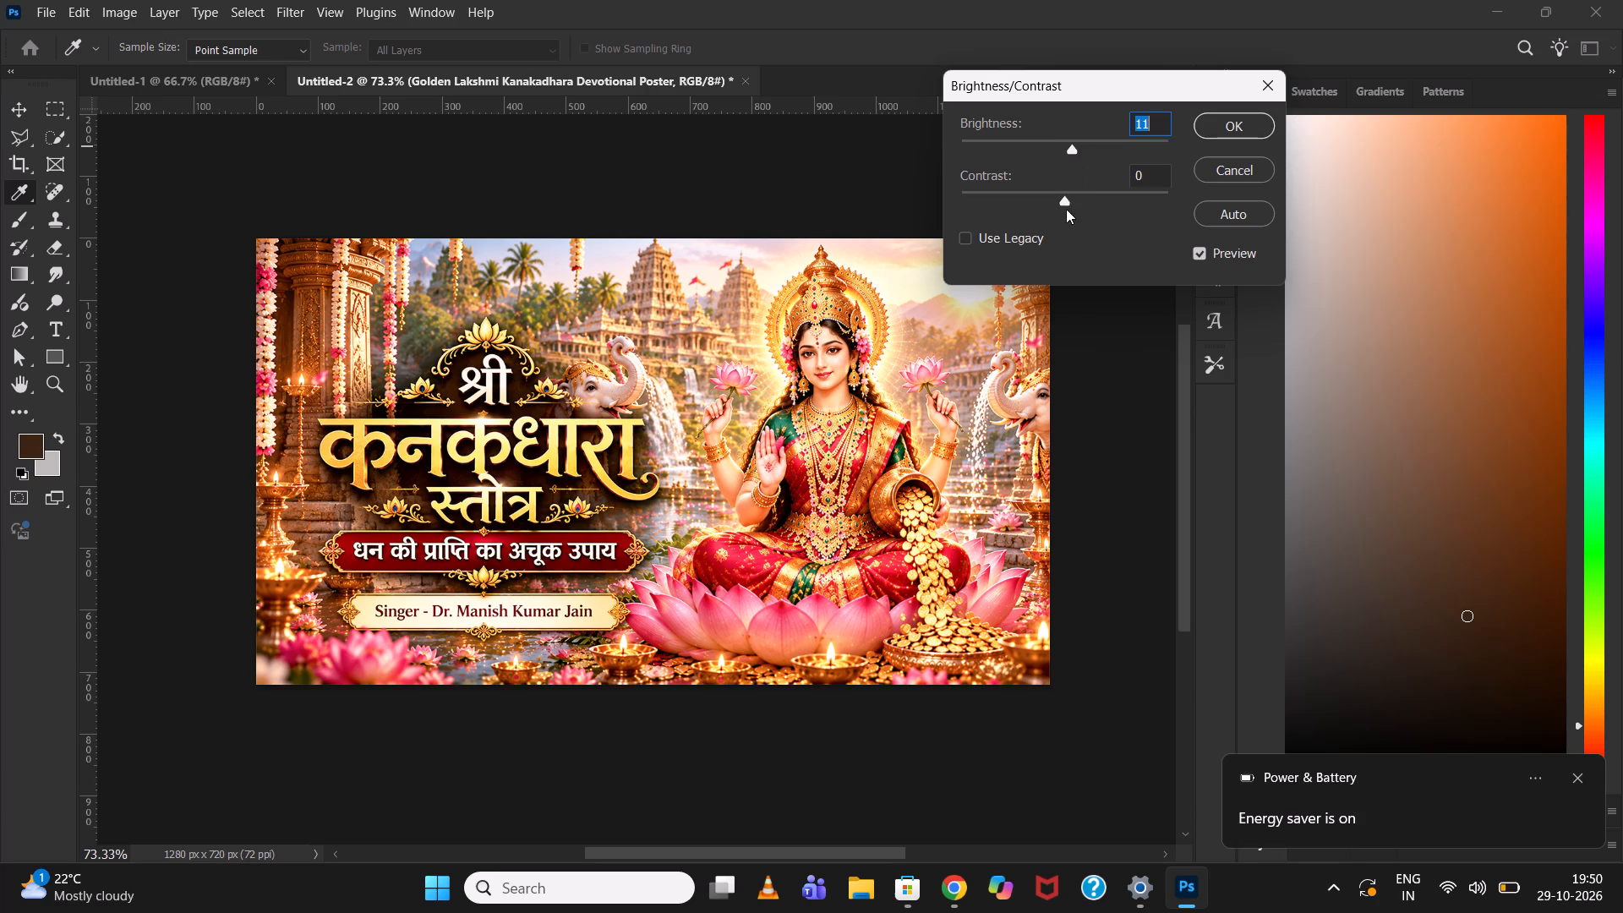
pyautogui.moveTo(1063, 200); pyautogui.dragTo(1059, 204)
pyautogui.moveTo(1059, 204); pyautogui.dragTo(1074, 207)
pyautogui.moveTo(1074, 207); pyautogui.dragTo(1071, 207)
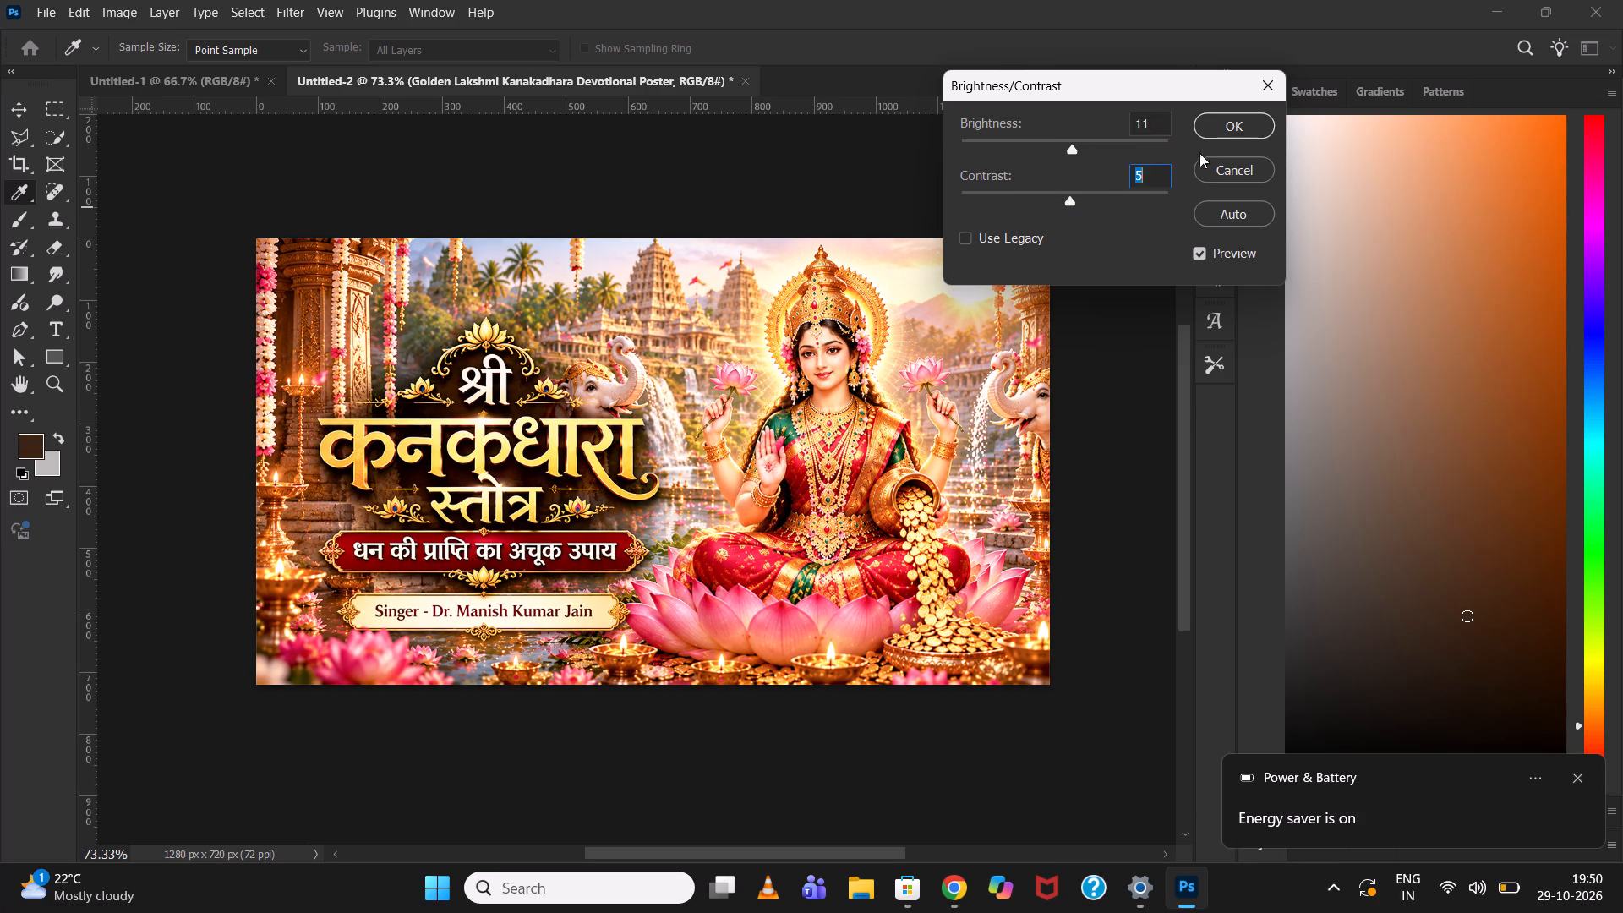
pyautogui.click(1223, 123)
# Apply a midtone Color Balance adjustment to the poster layer with cyan–red -3, magenta–green +11 and a slight shift toward blue, then deselect the layer.
pyautogui.click(134, 0)
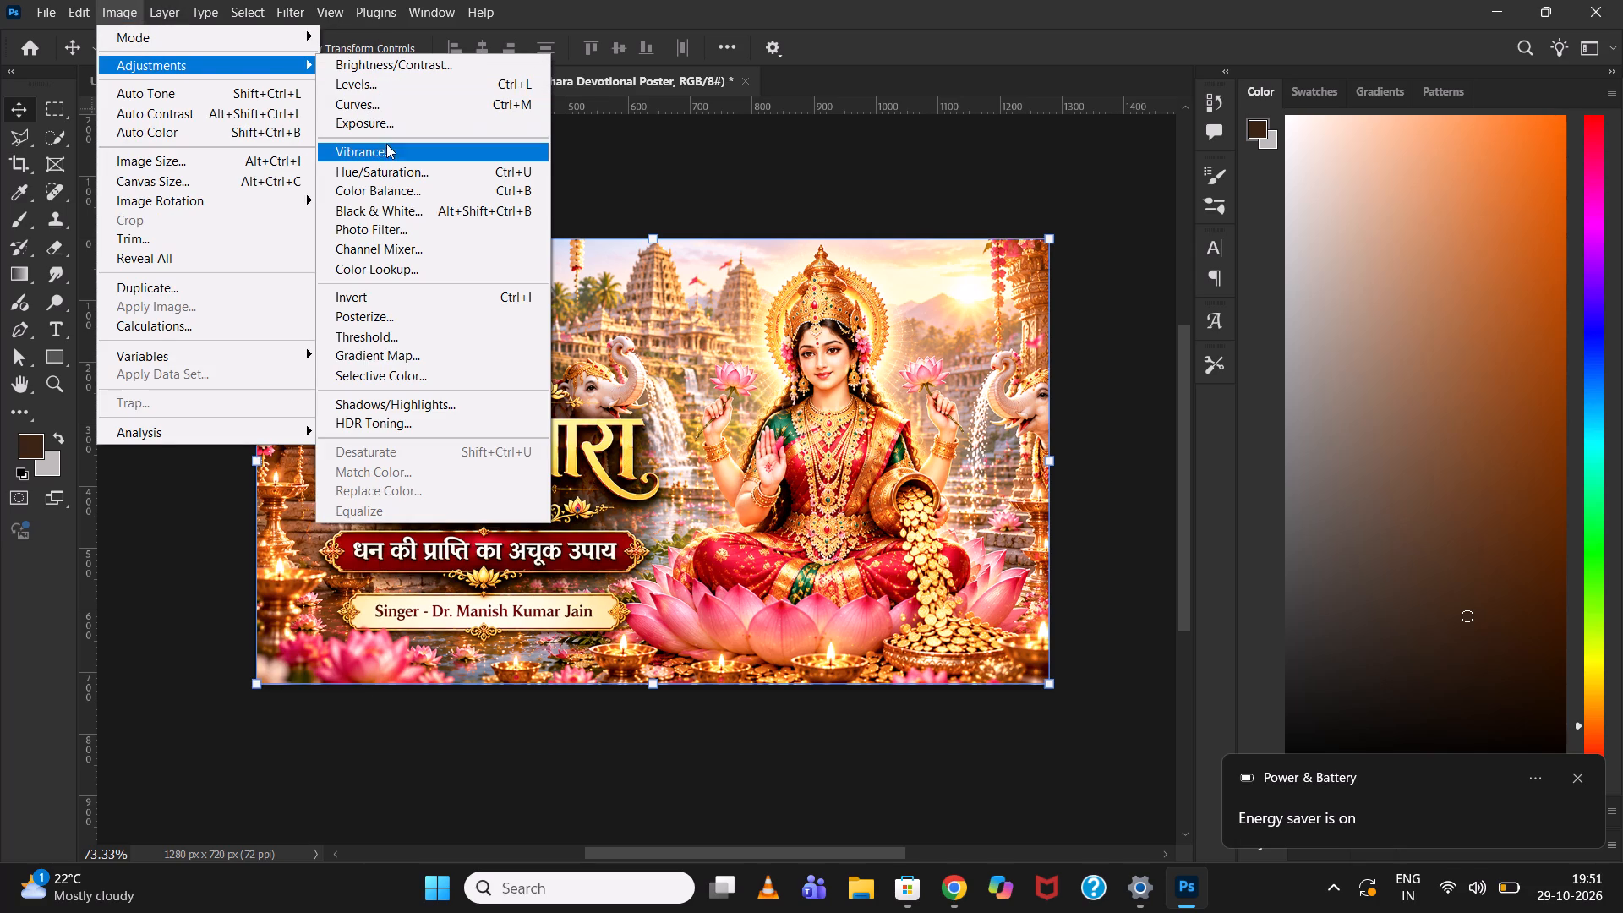
pyautogui.click(393, 189)
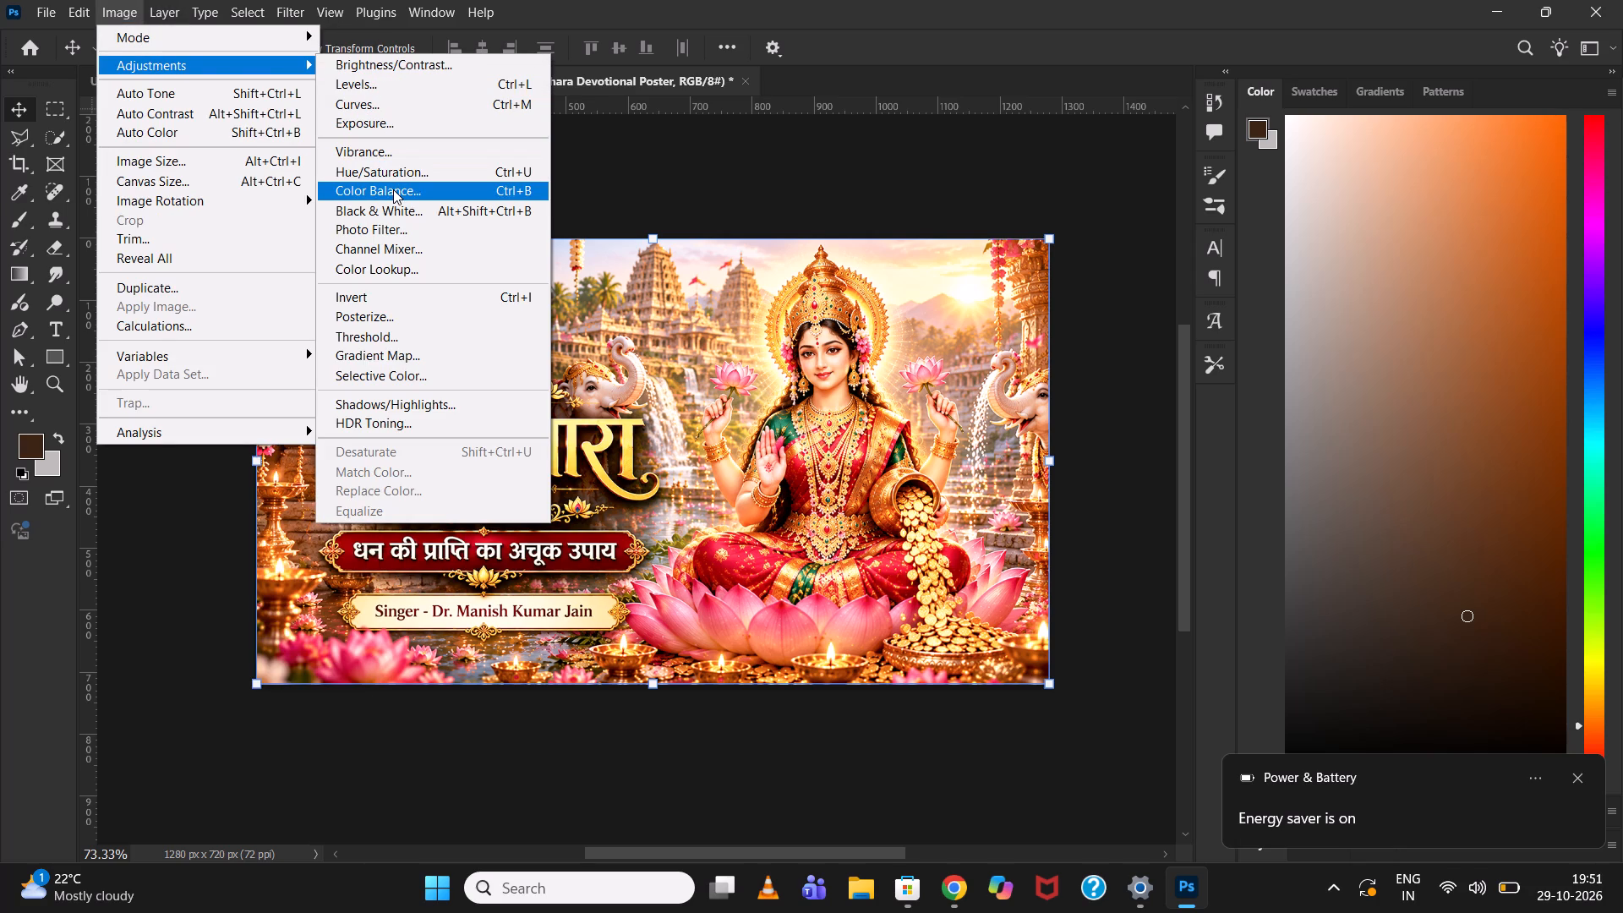
pyautogui.moveTo(681, 177); pyautogui.dragTo(1008, 41)
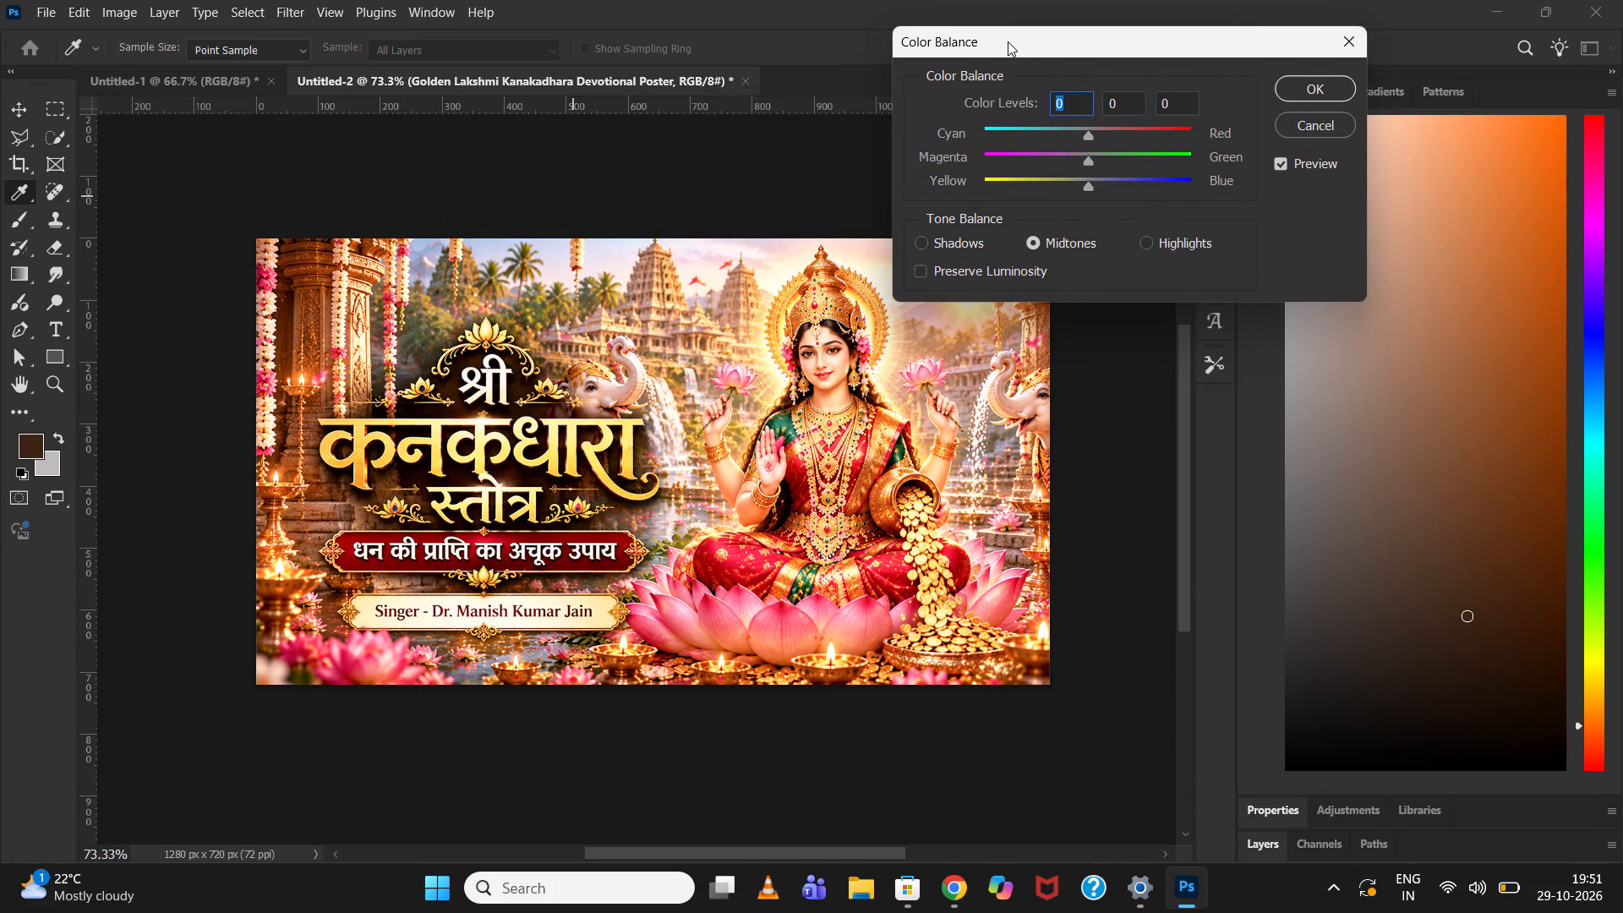
pyautogui.click(1087, 129)
pyautogui.moveTo(1088, 158); pyautogui.dragTo(1077, 158)
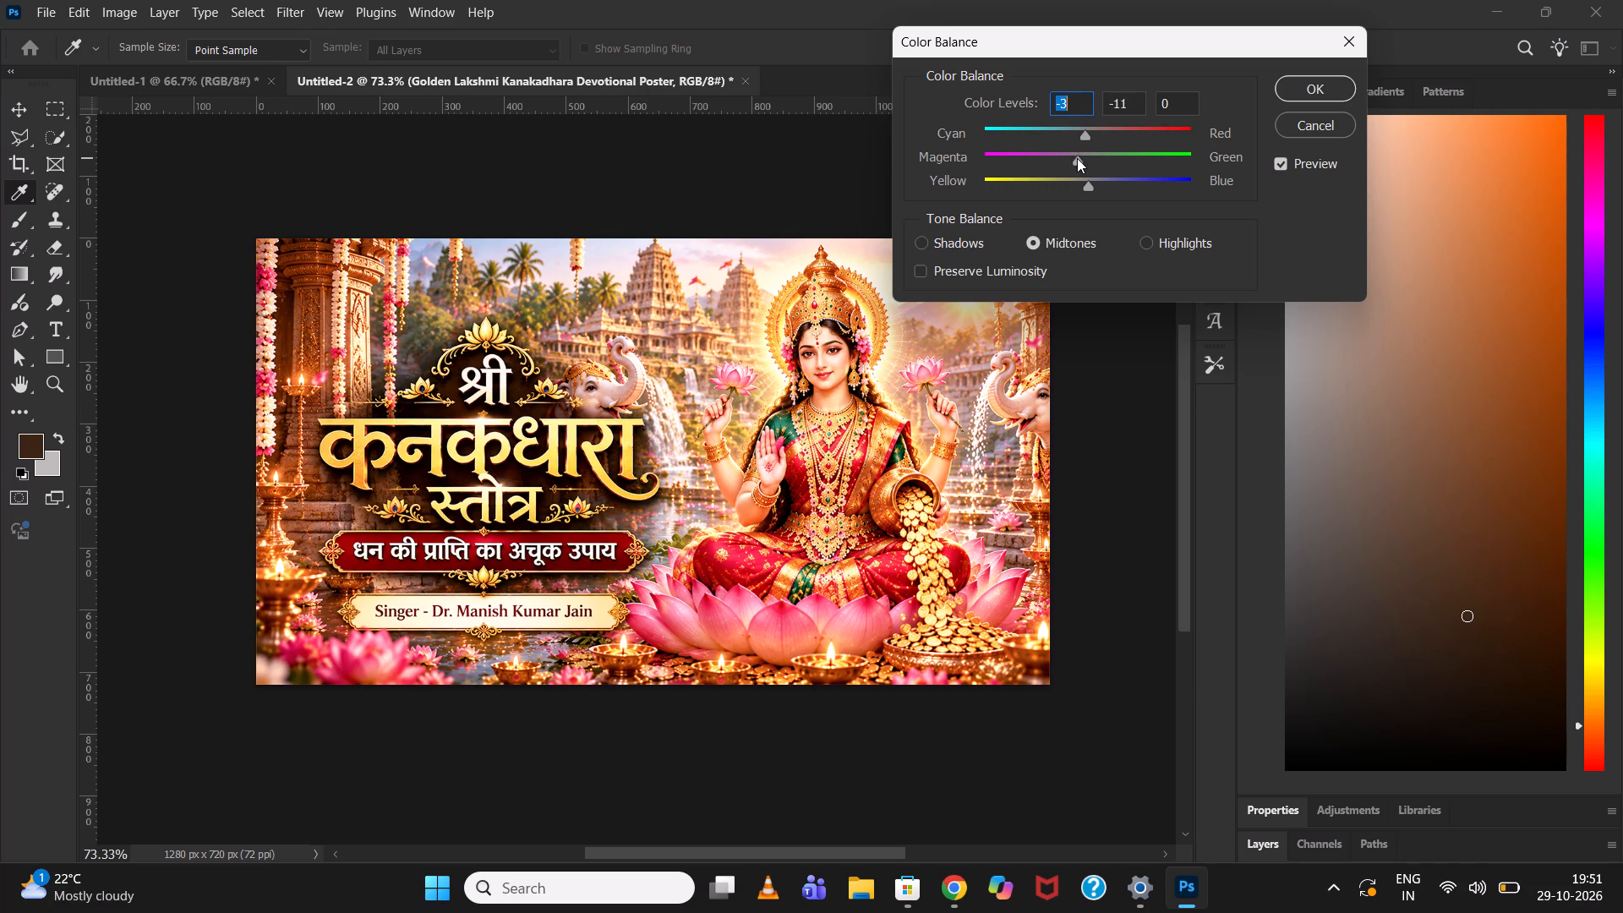
pyautogui.moveTo(1077, 158); pyautogui.dragTo(1096, 158)
pyautogui.moveTo(1096, 158); pyautogui.dragTo(1100, 157)
pyautogui.moveTo(1086, 189); pyautogui.dragTo(1100, 186)
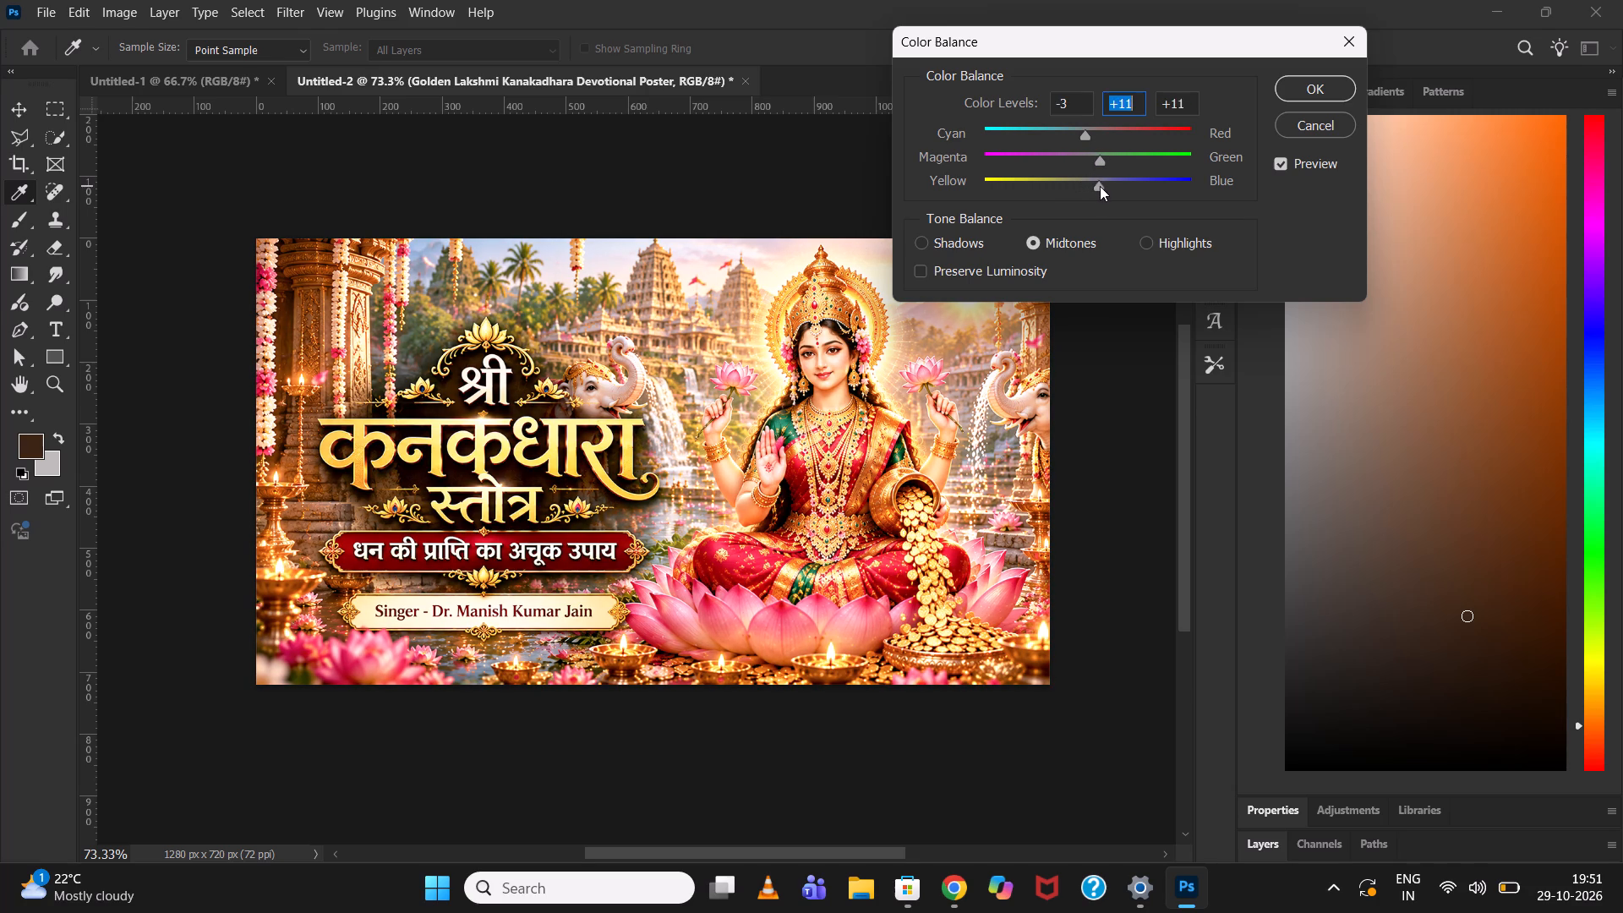
pyautogui.moveTo(1100, 186); pyautogui.dragTo(1095, 186)
pyautogui.click(1320, 80)
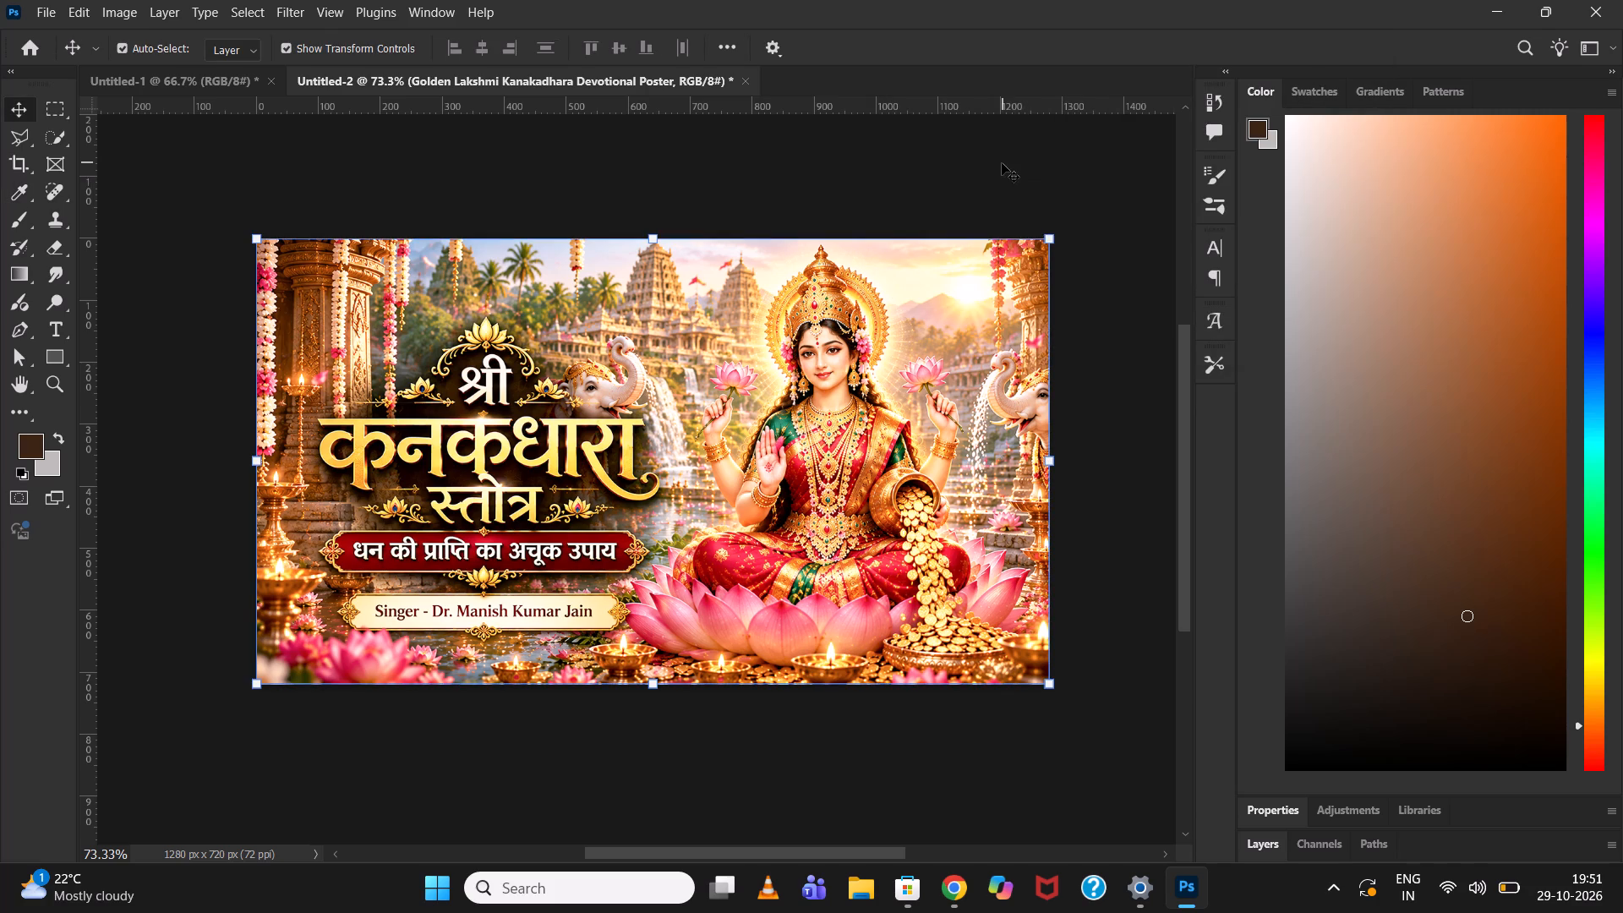
pyautogui.click(1002, 163)
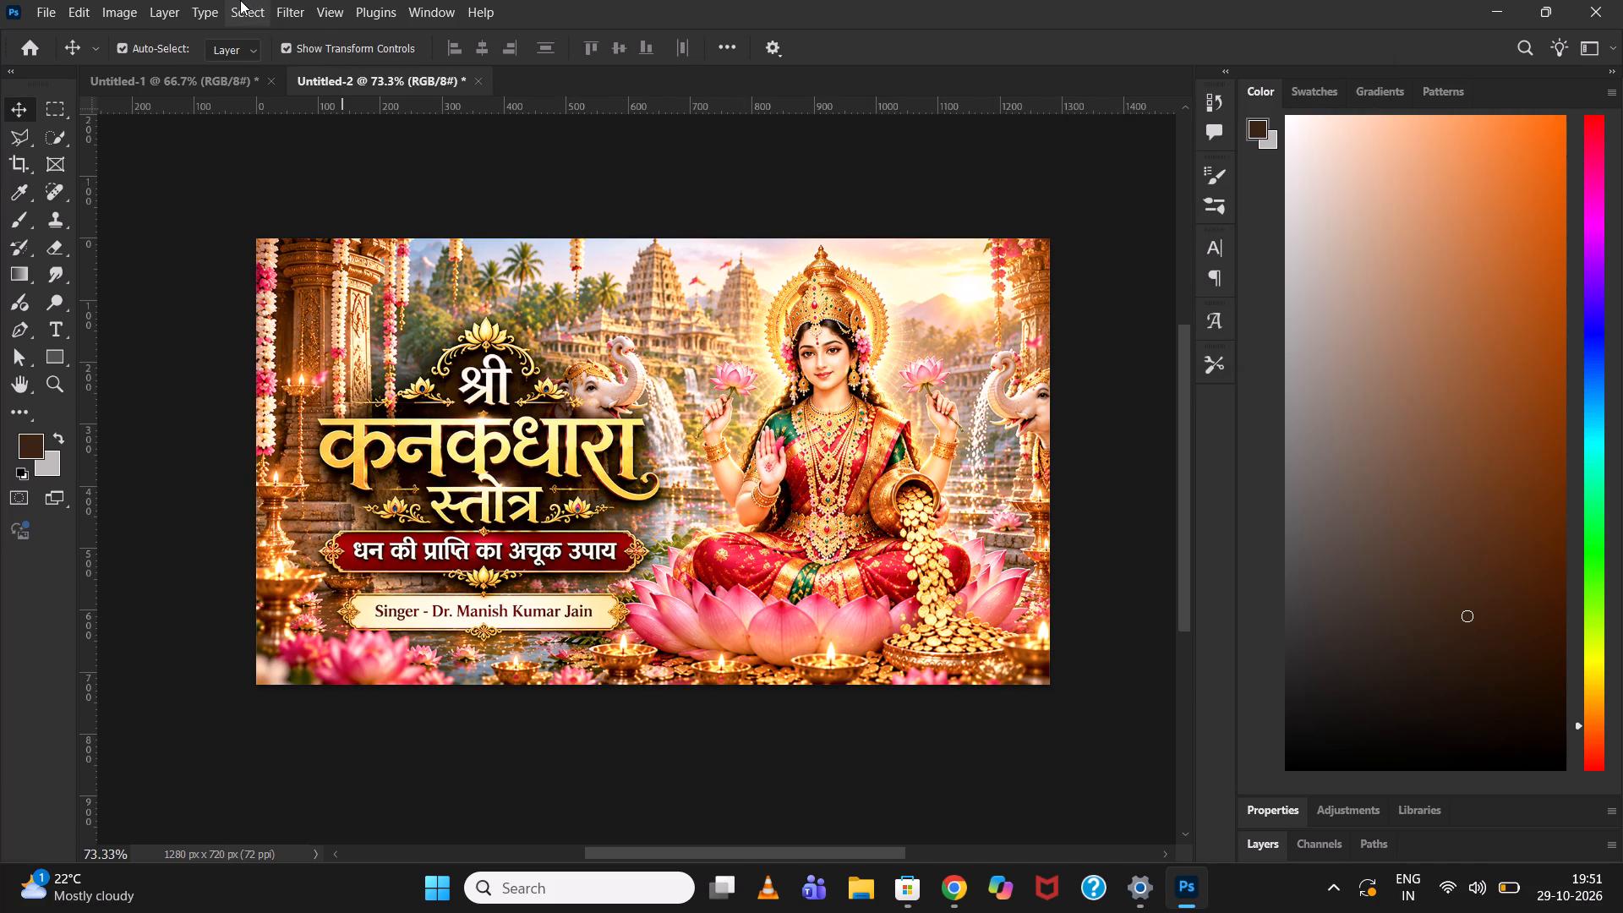
# Export the adjusted thumbnail as a PNG using Quick Export.
pyautogui.click(51, 0)
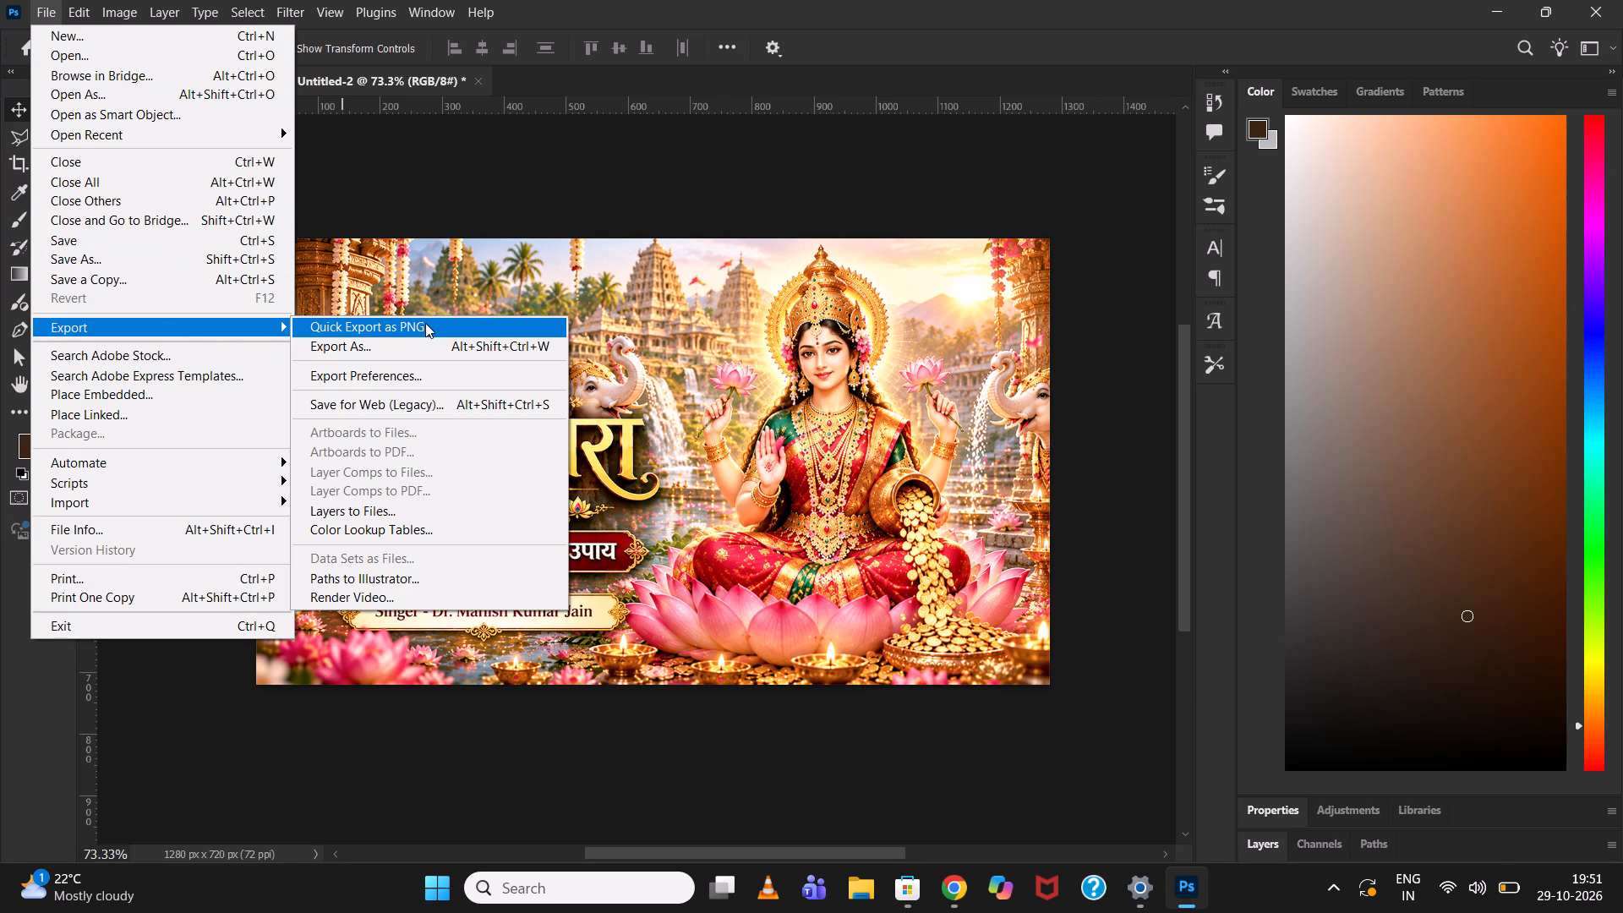
# Quick-export the thumbnail as a PNG named "new knk" in the Downloads folder.
pyautogui.click(425, 323)
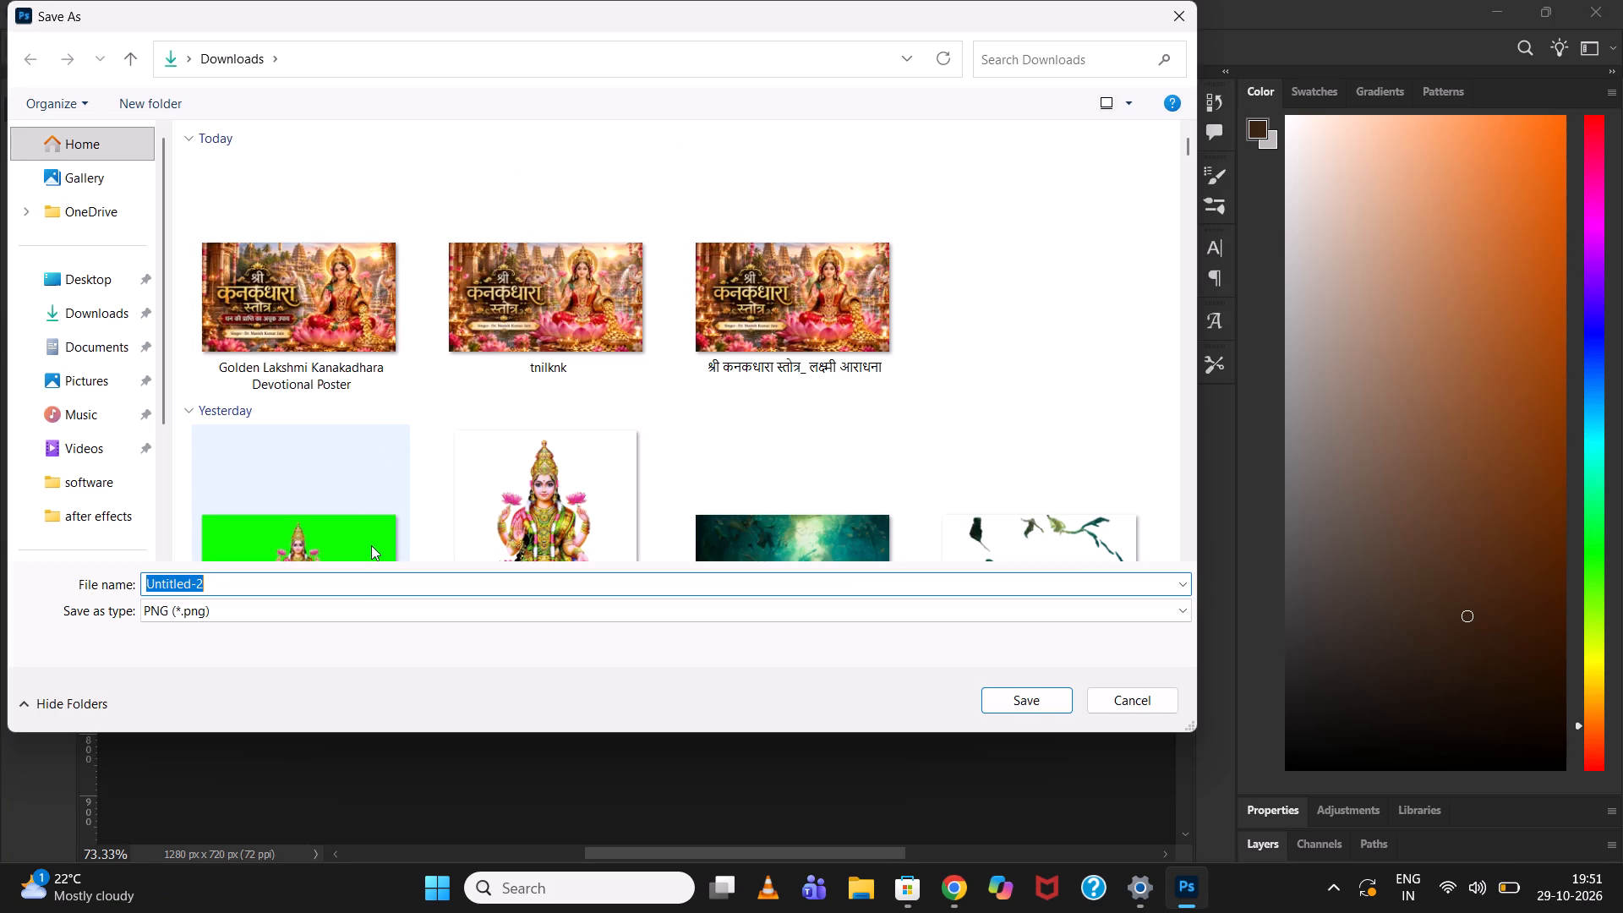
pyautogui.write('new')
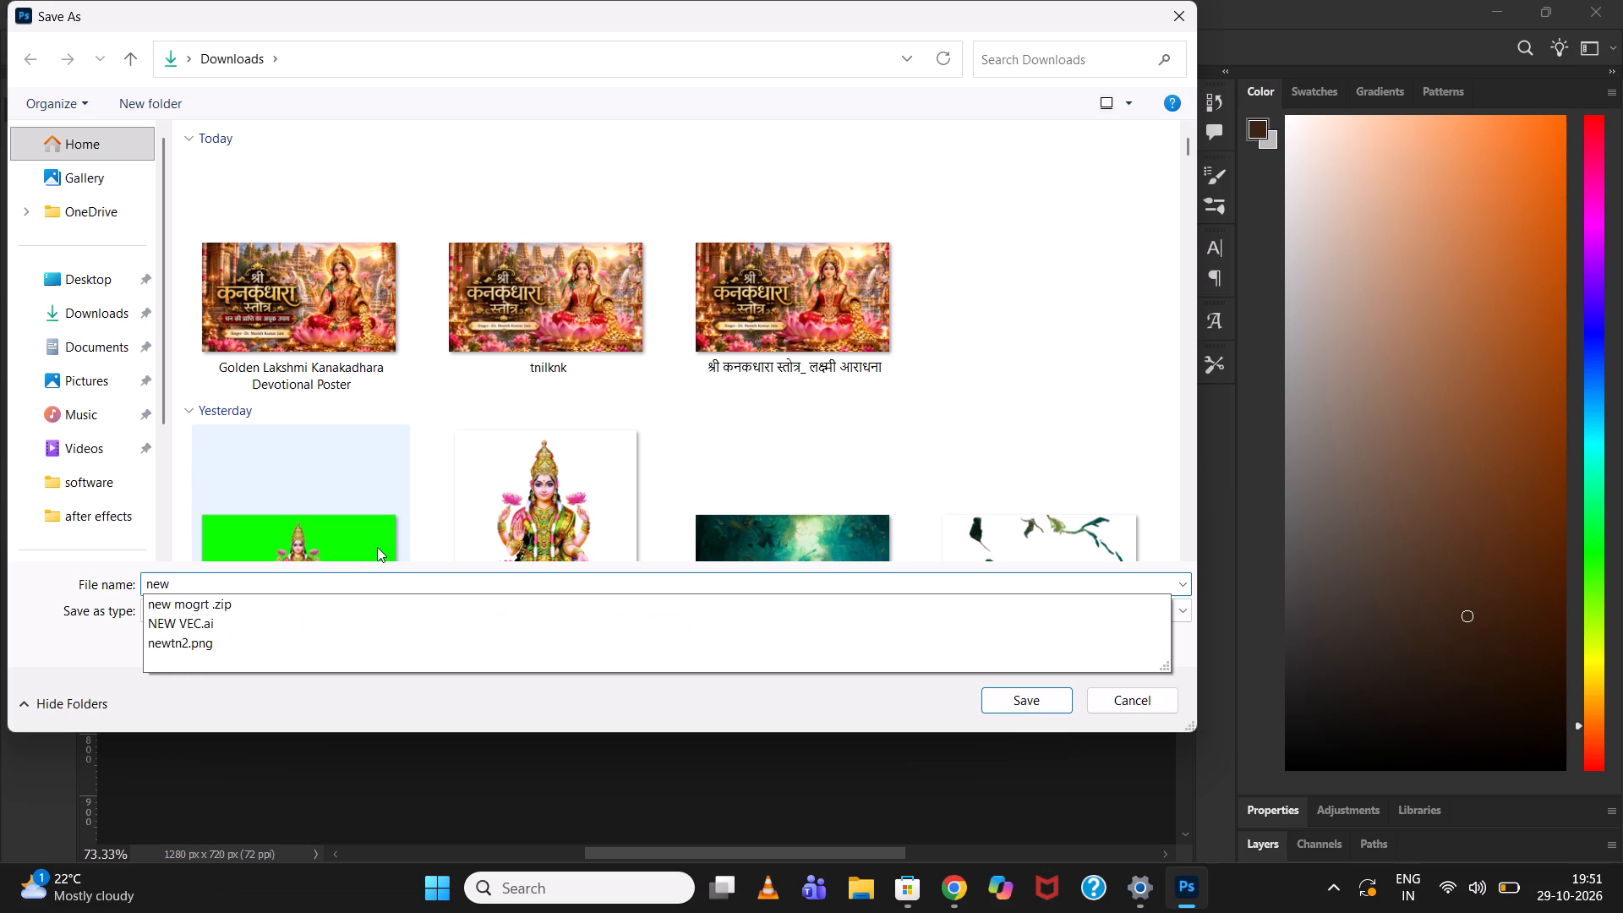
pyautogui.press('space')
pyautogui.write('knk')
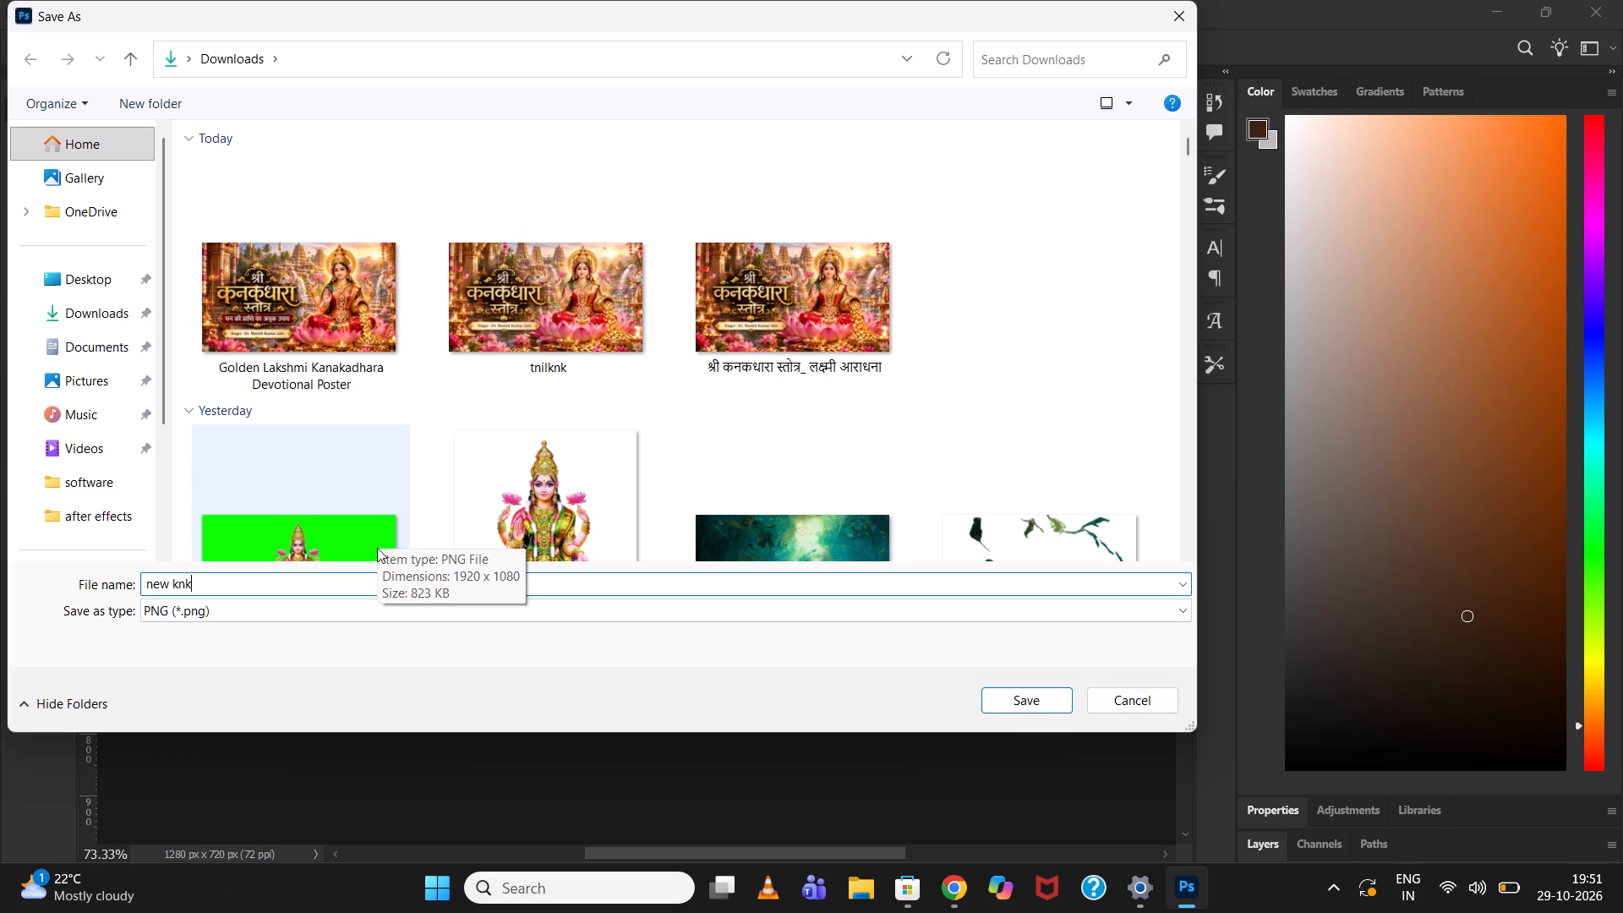
pyautogui.click(1041, 699)
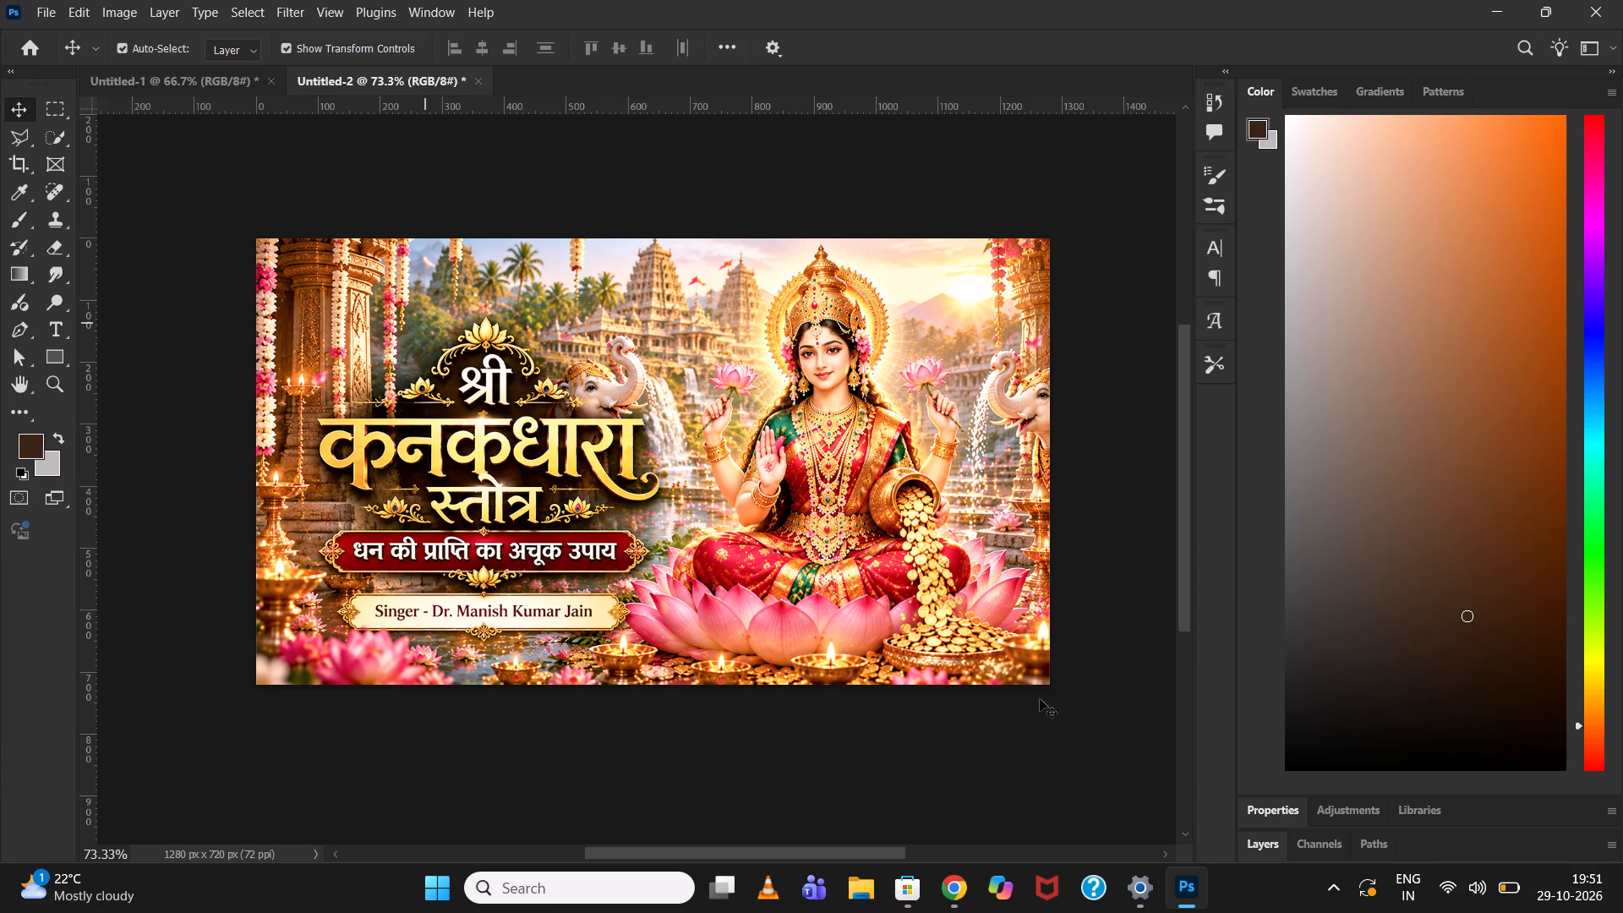
# Switch to Google Chrome and open a new blank browser tab.
pyautogui.click(949, 879)
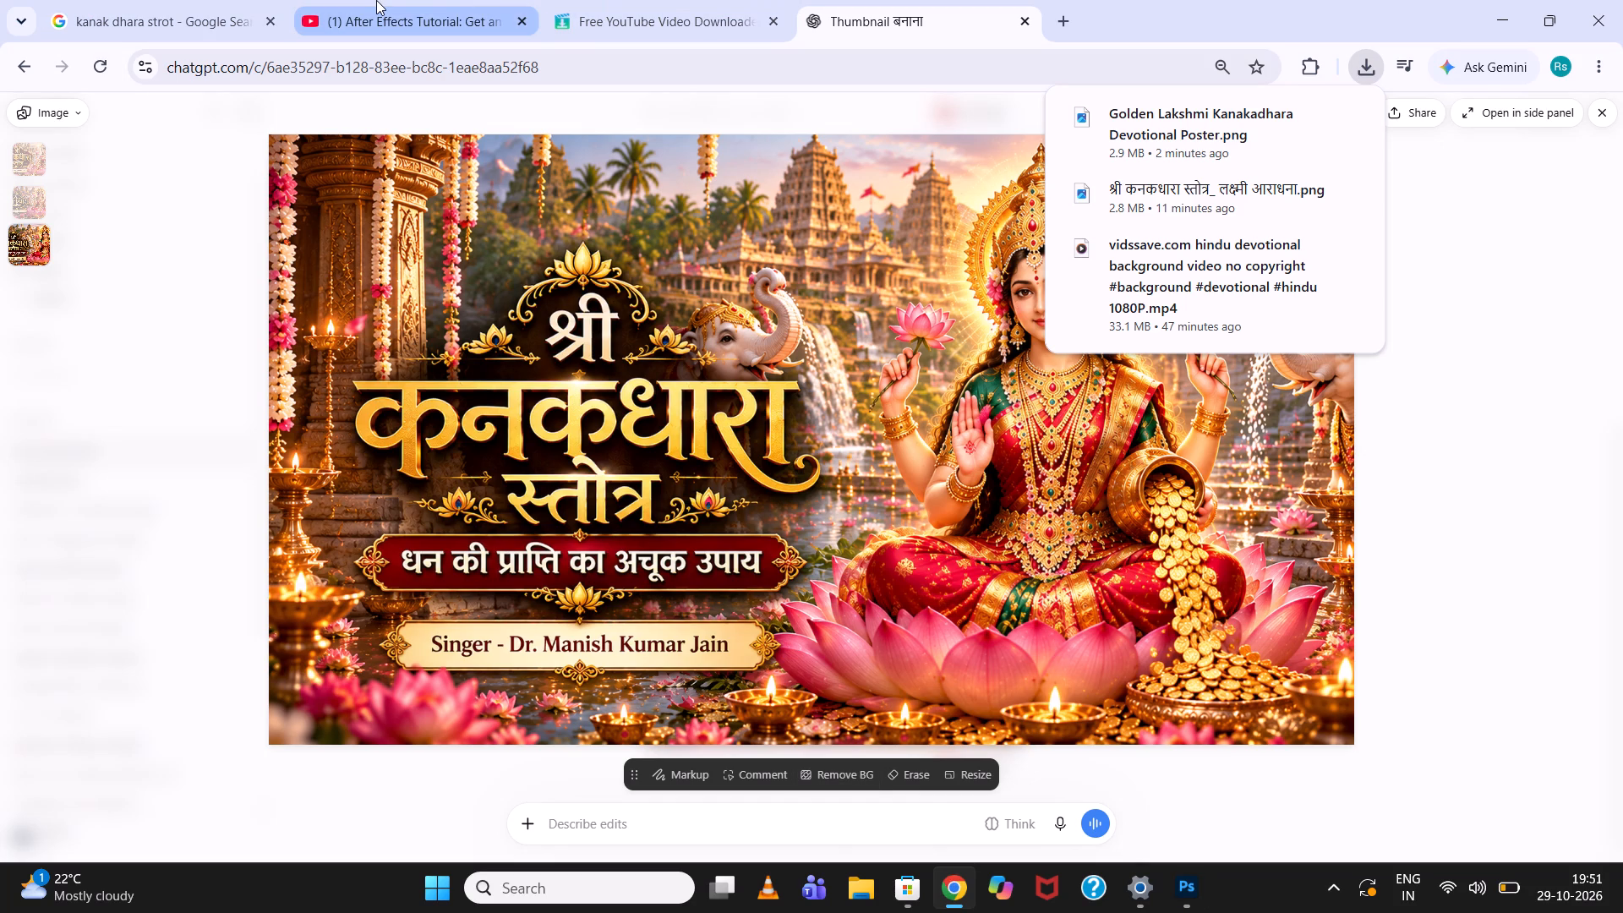
pyautogui.click(1067, 15)
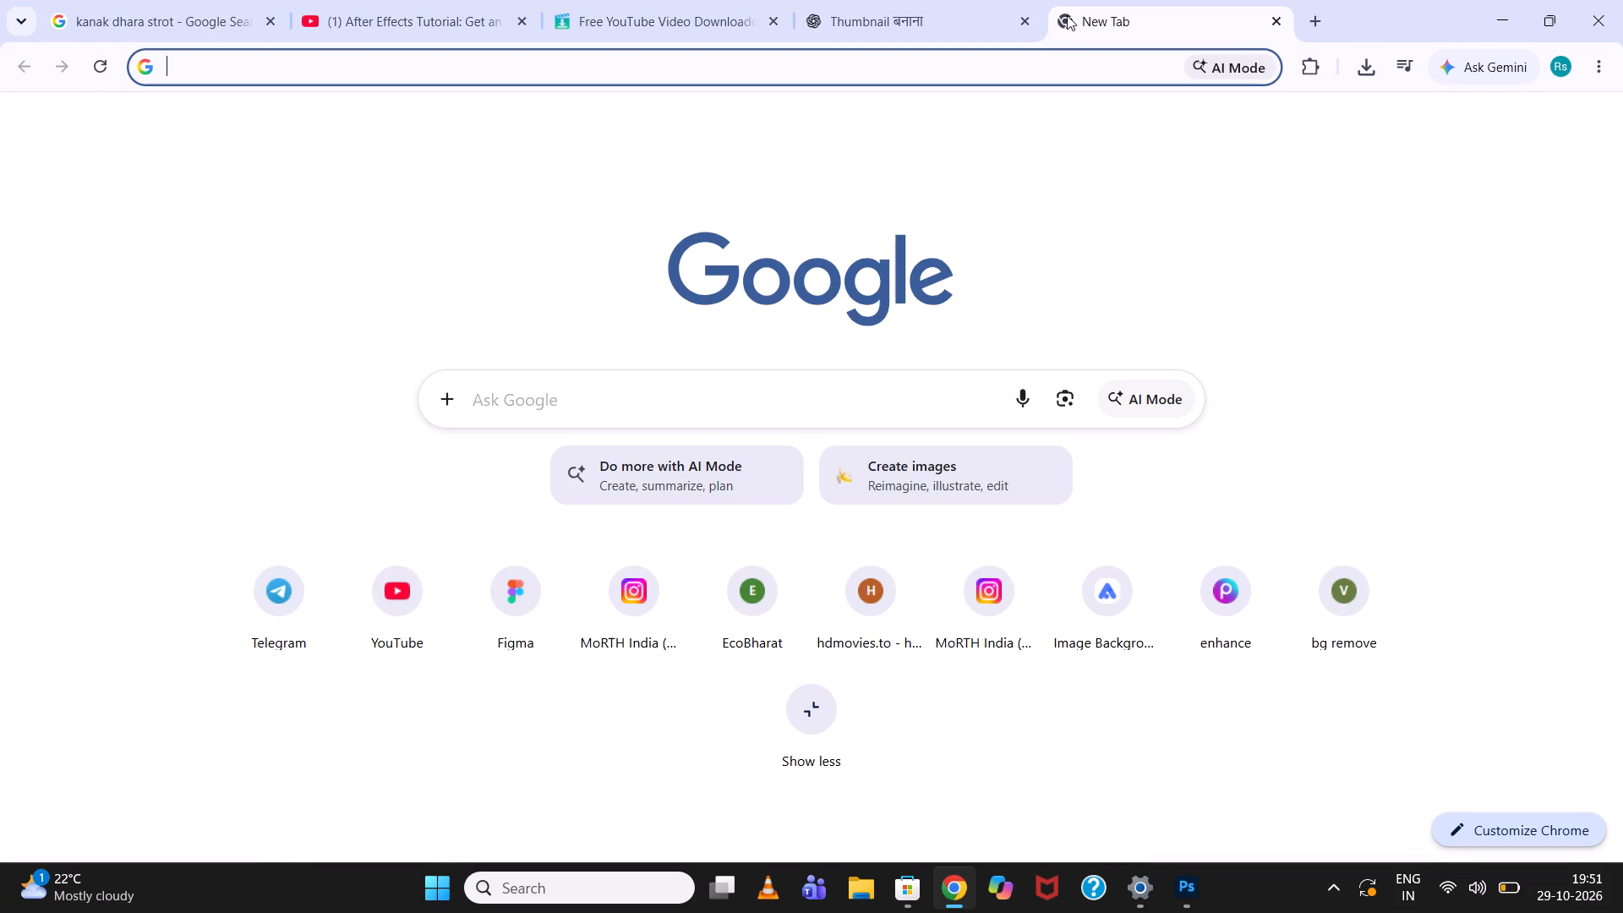
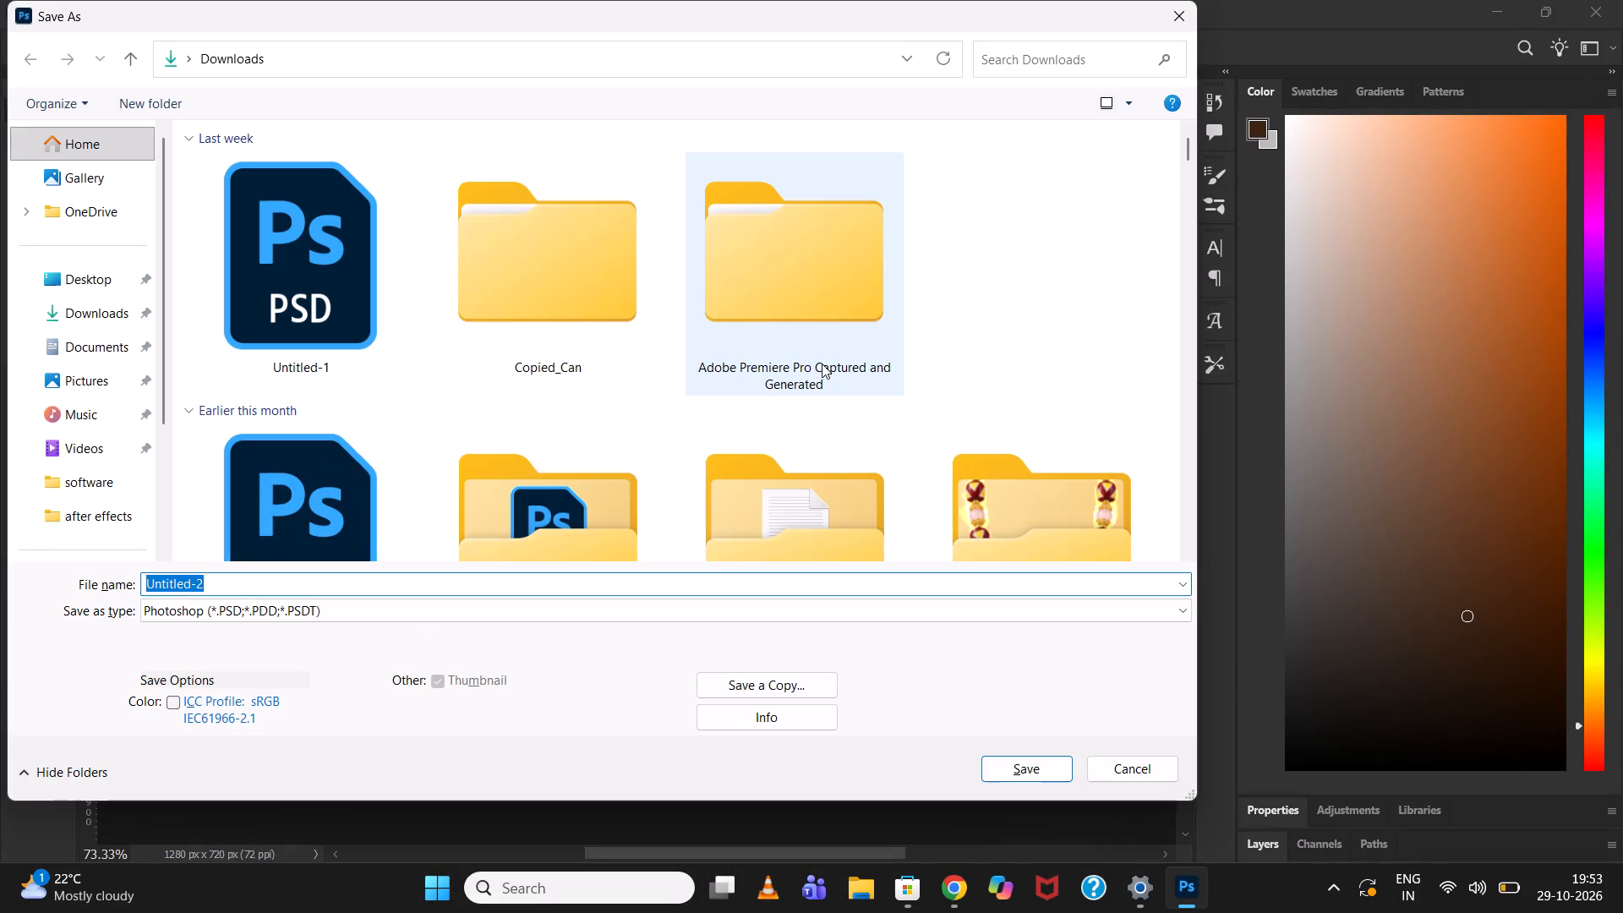
# Save the thumbnail document as a Photoshop file named knk in the Downloads folder.
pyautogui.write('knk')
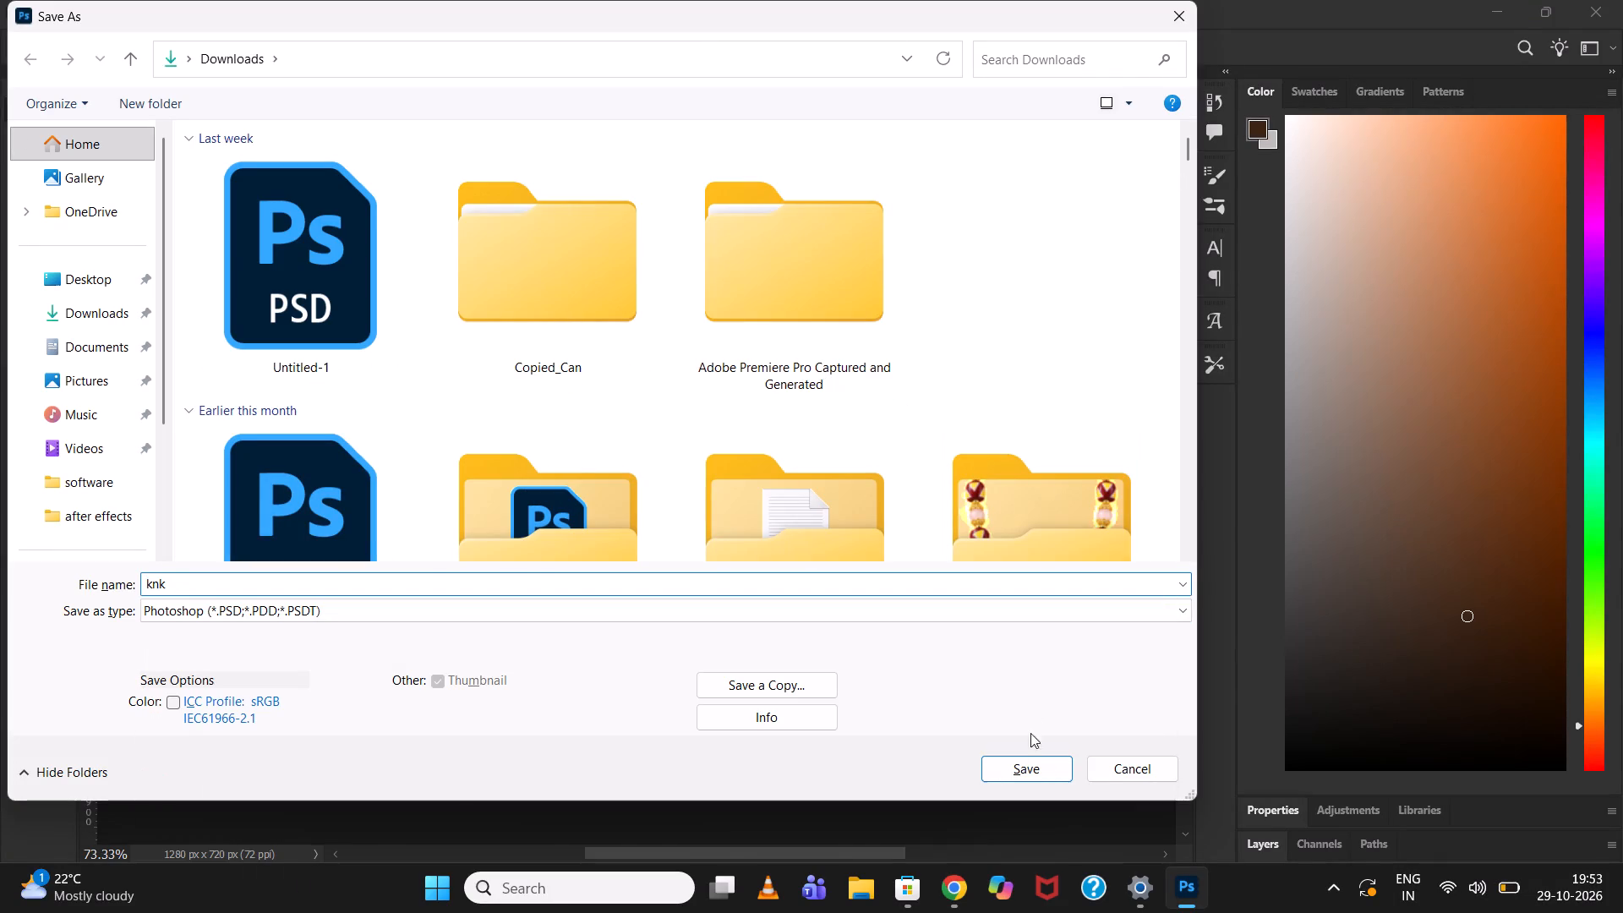
pyautogui.click(1034, 772)
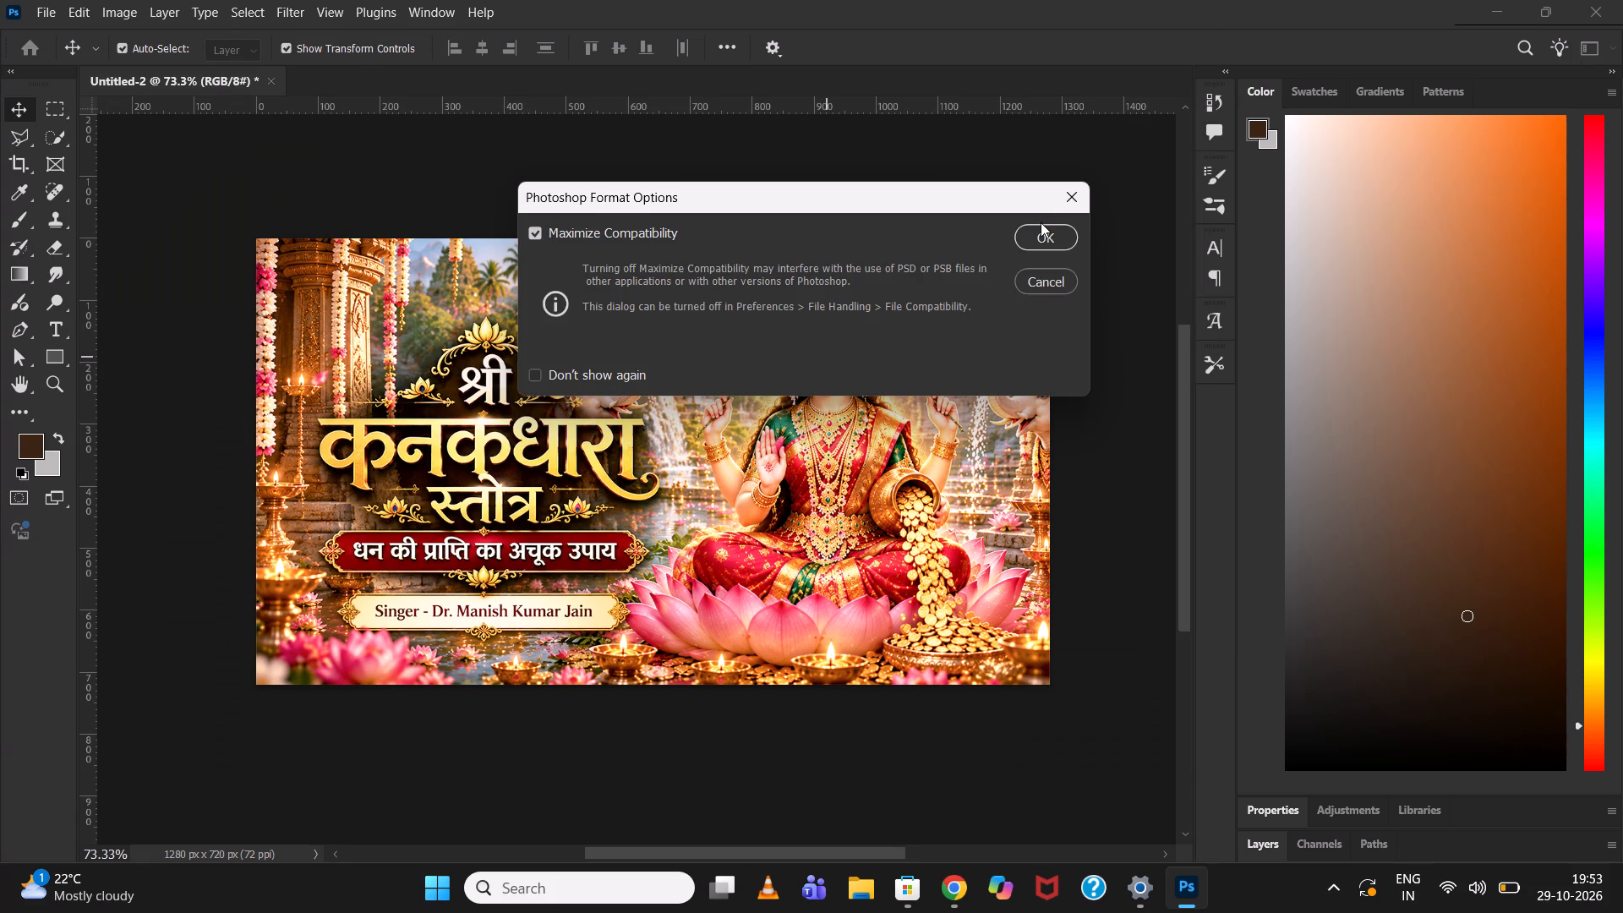
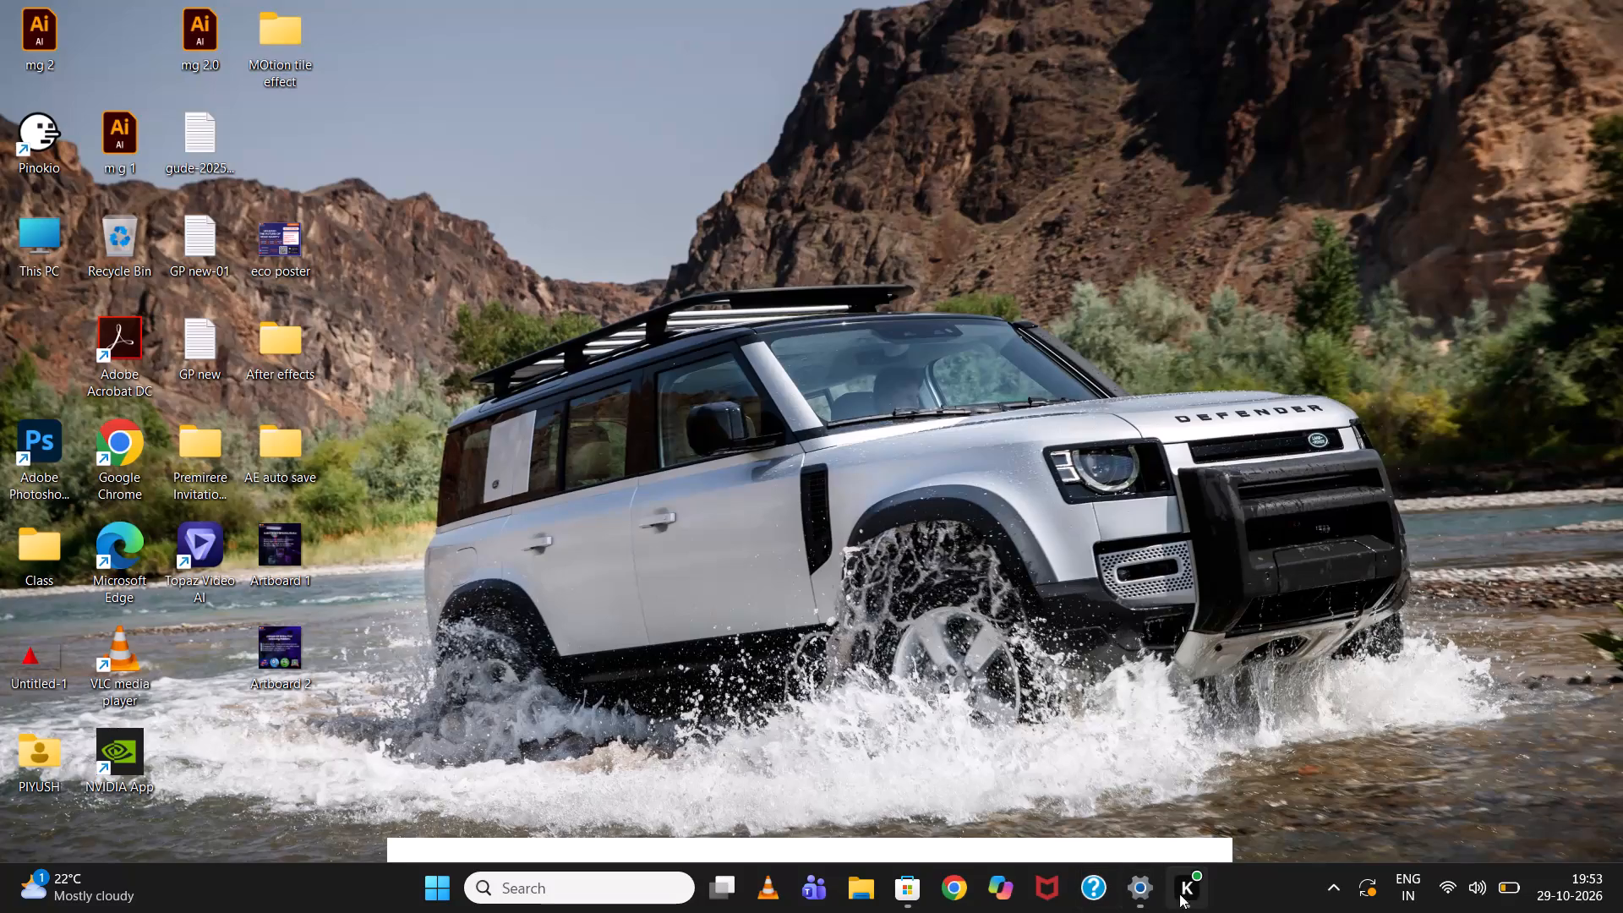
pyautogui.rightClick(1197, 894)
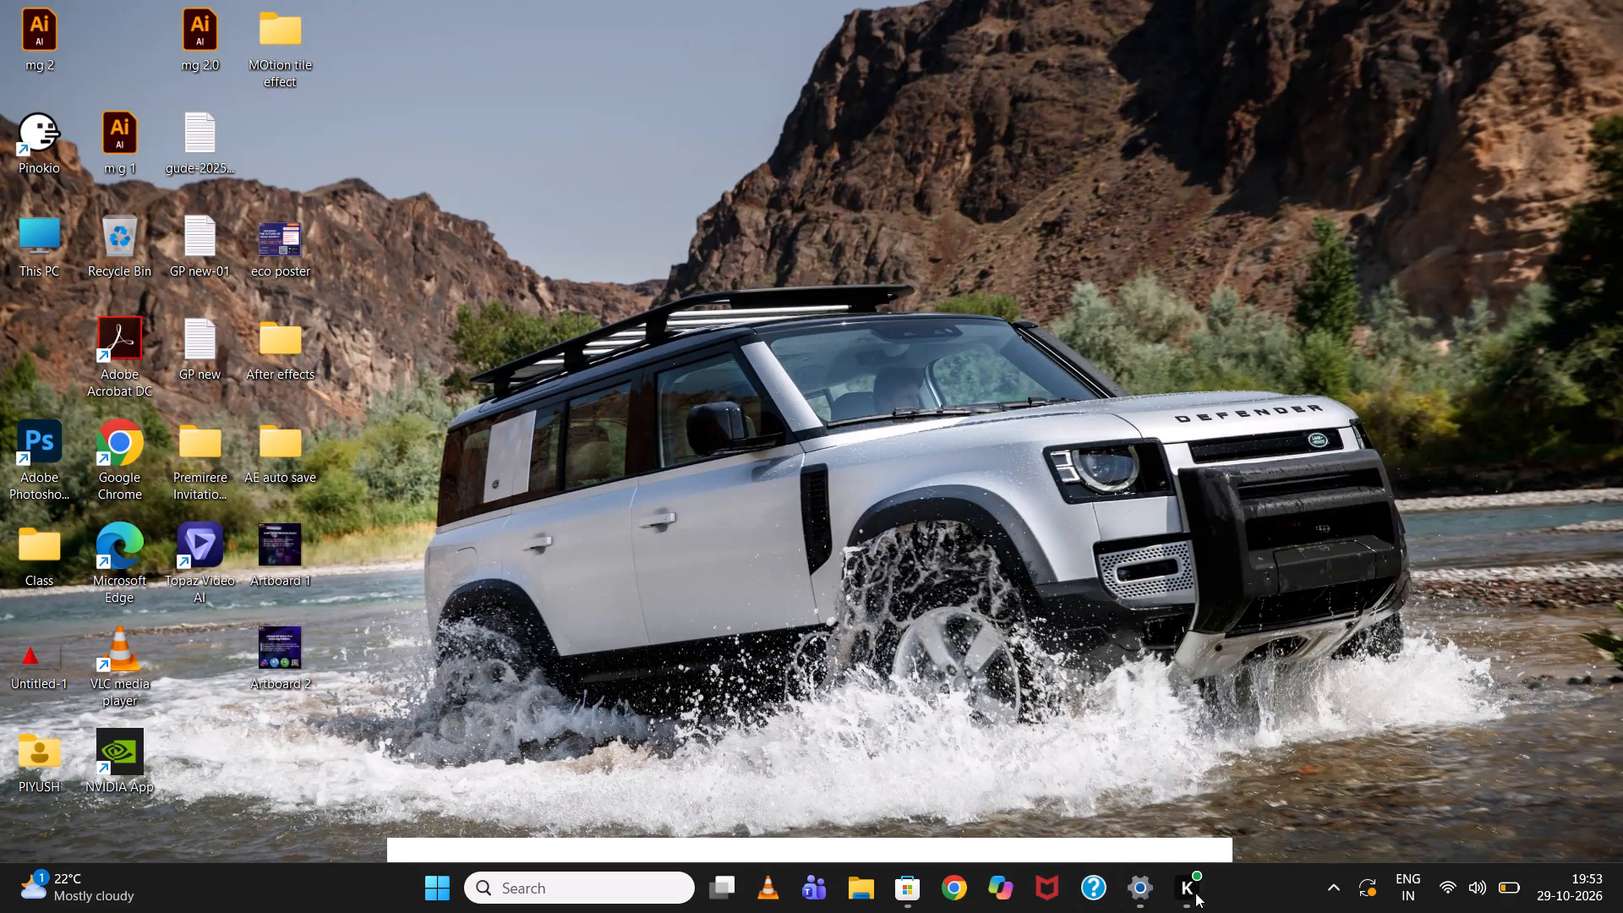